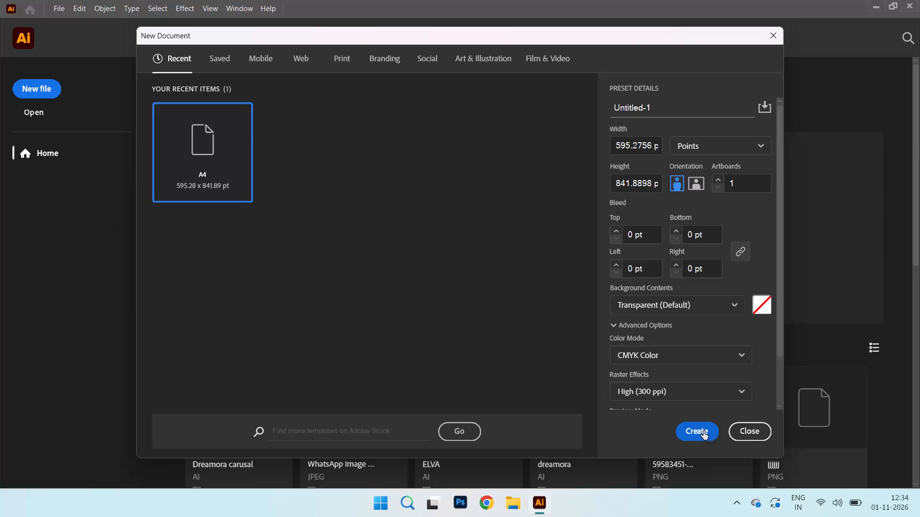
Create a new one-artboard A4 portrait document in points with CMYK color and 300 ppi raster effects.
click(703, 431)
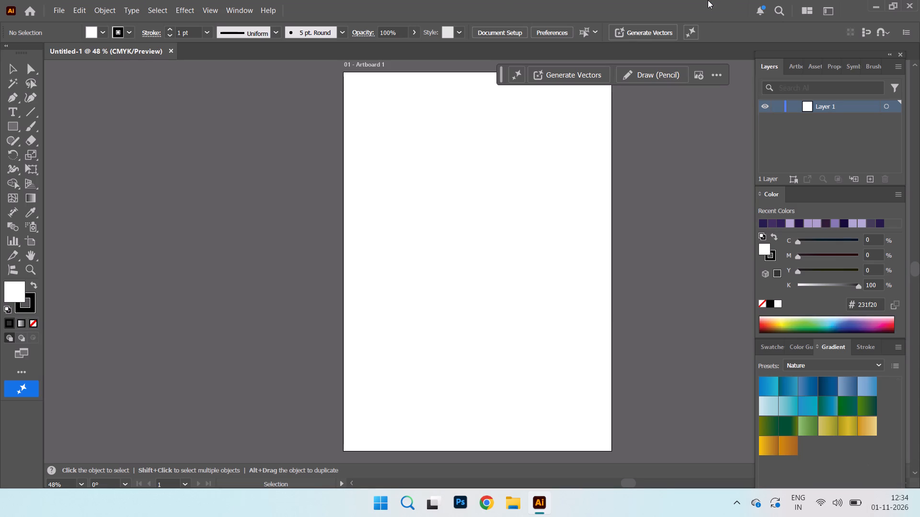
Open the image "WhatsApp Image 2026-10-30 at 12.17.11 PM" from the Downloads folder.
key(ctrl+o)
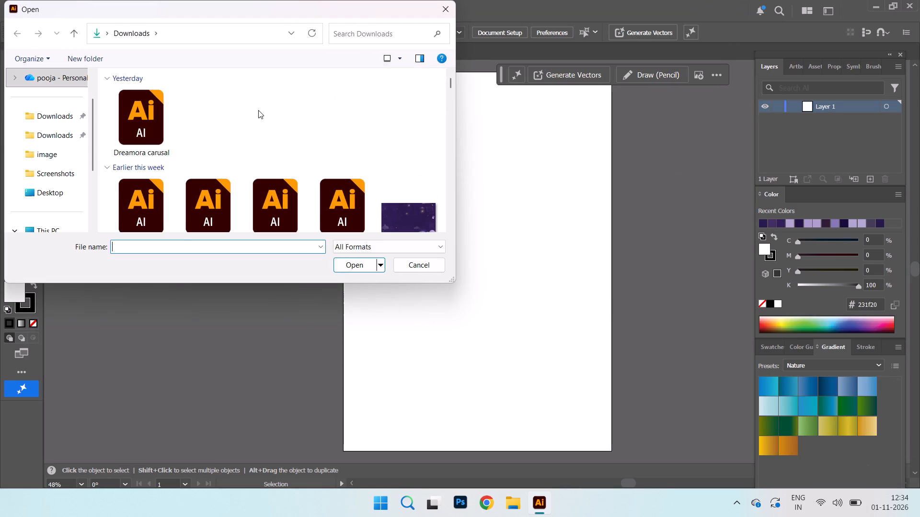
scroll(258, 111, down, 2)
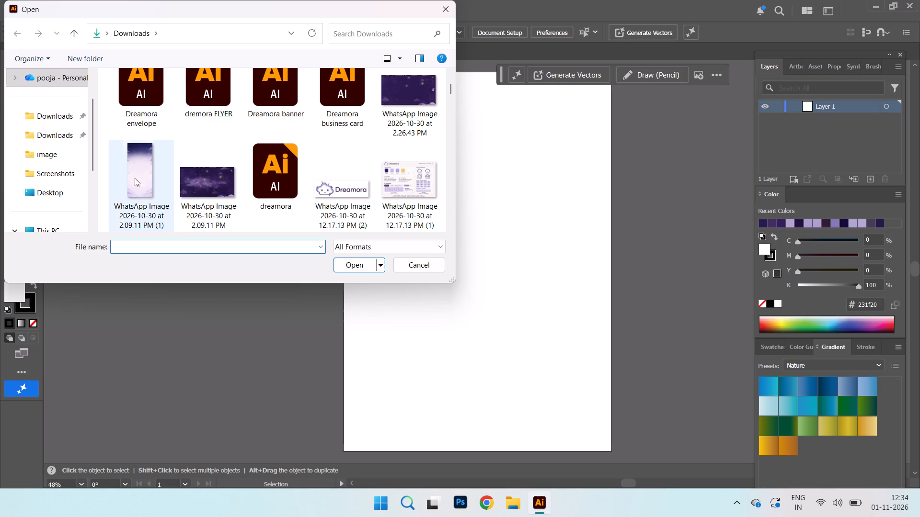
scroll(253, 138, down, 2)
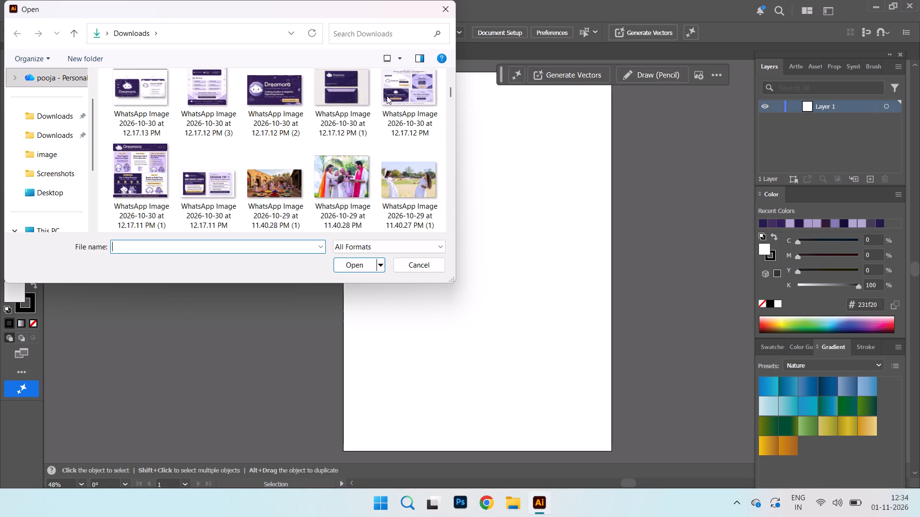
scroll(396, 99, up, 1)
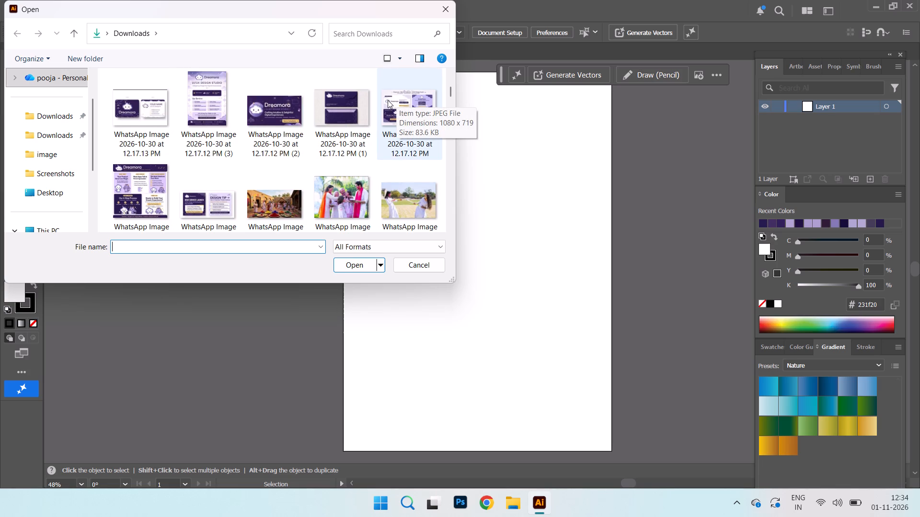
click(201, 205)
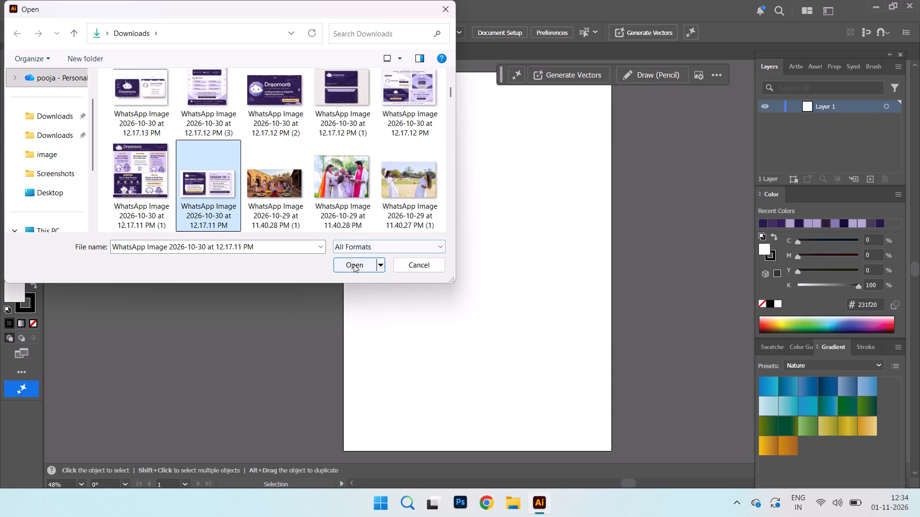
click(354, 264)
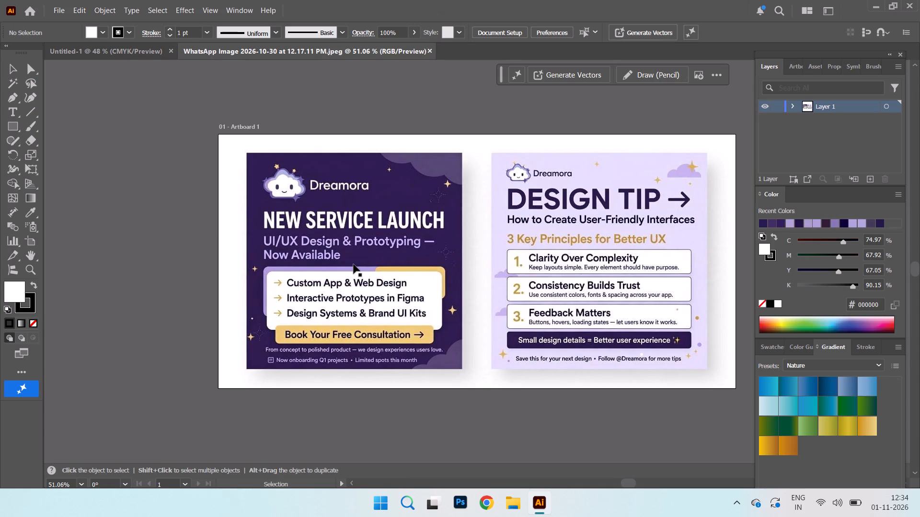
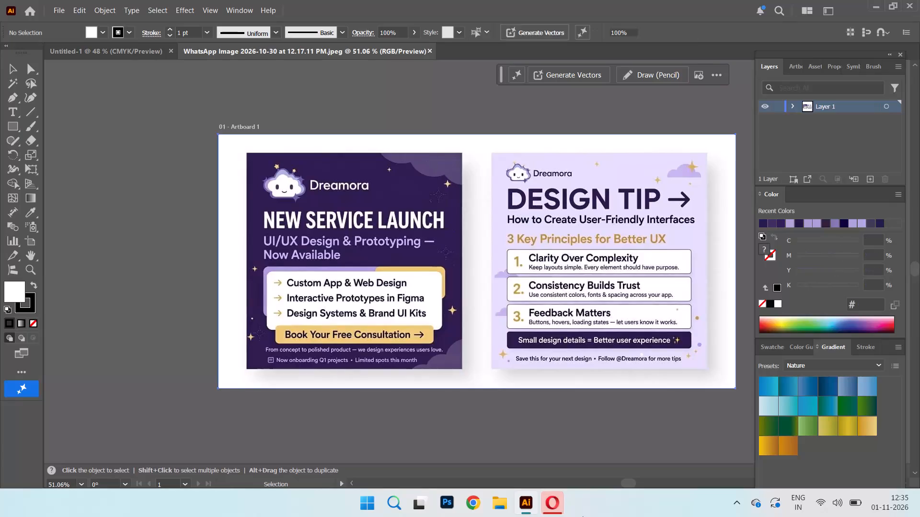
Open the image "WhatsApp Image 2026-10-30 at 12.17.12 PM" from the Downloads folder.
key(ctrl+o)
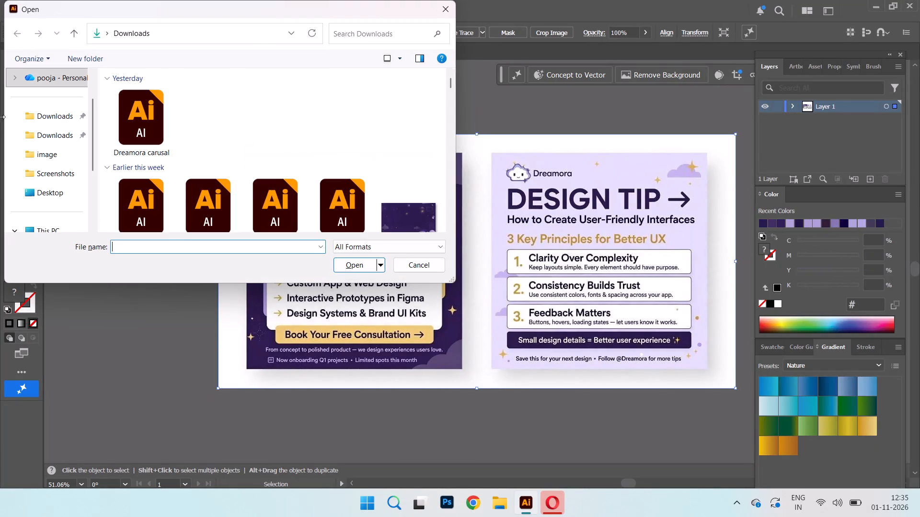
scroll(207, 153, down, 5)
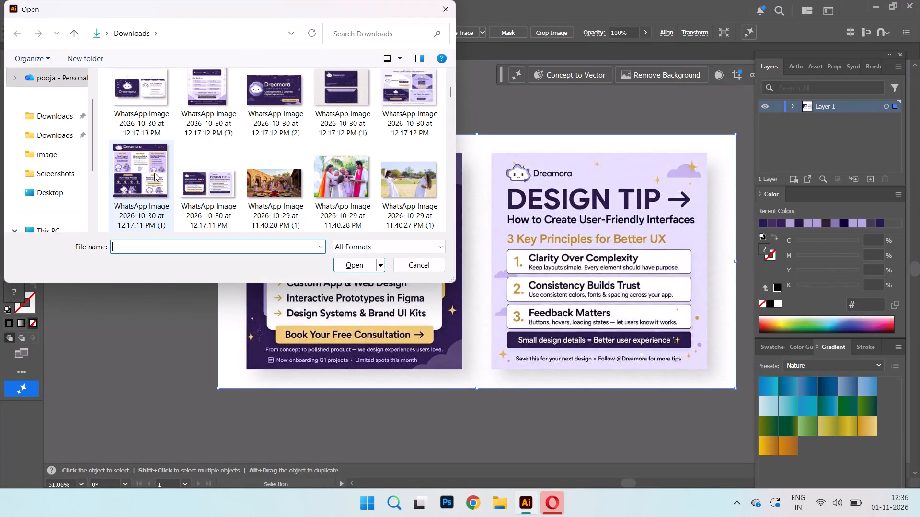
click(389, 73)
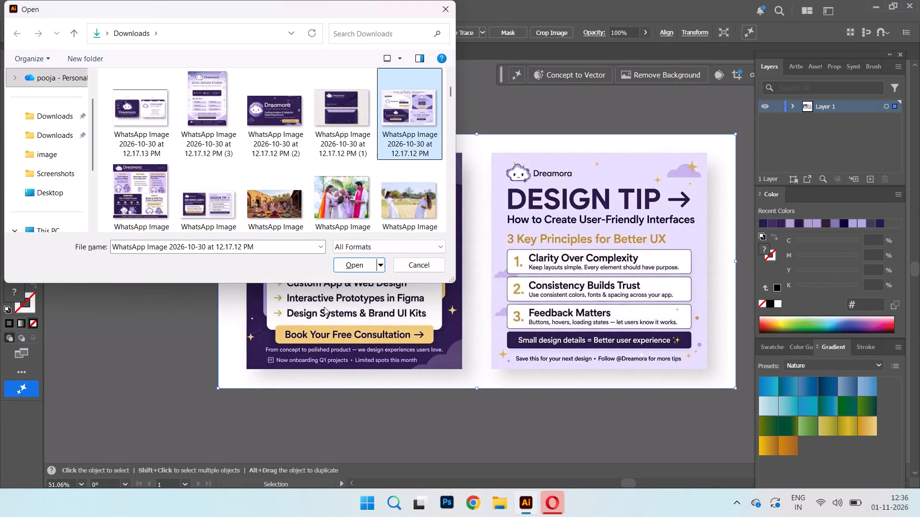
click(346, 261)
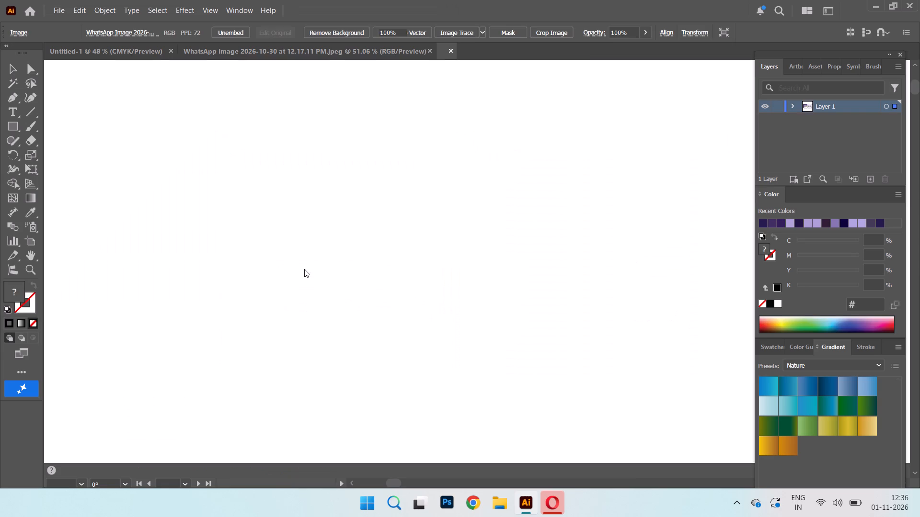
Reposition the Dreamora web ad collection image over Artboard 1 and leave it deselected.
drag(298, 270, 387, 262)
drag(444, 253, 567, 196)
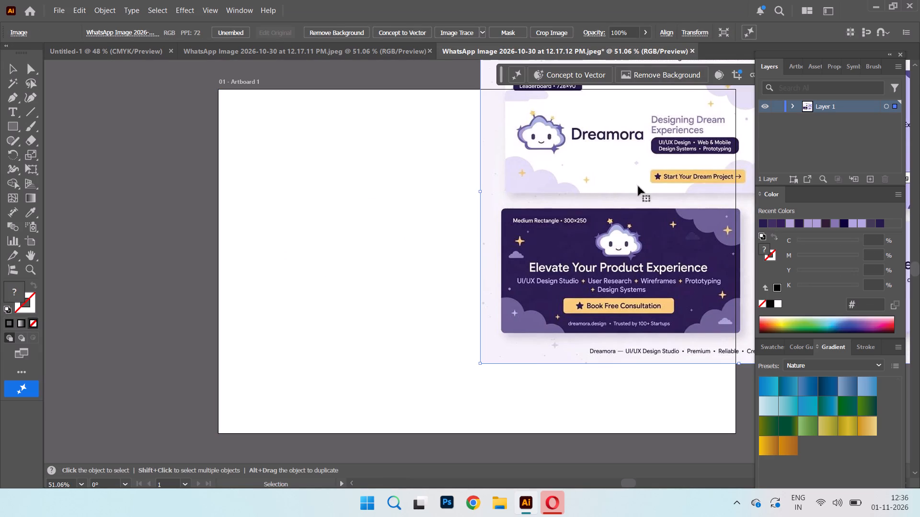
drag(643, 180, 393, 245)
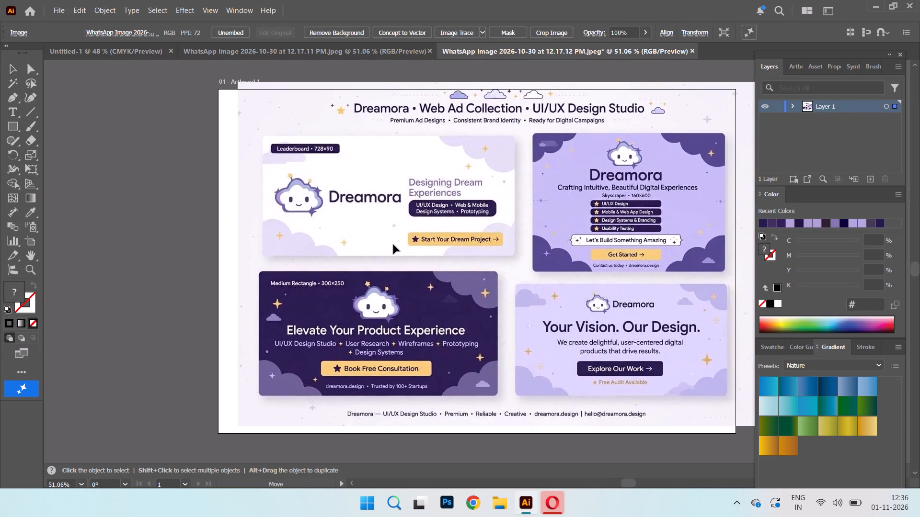
drag(393, 245, 380, 257)
click(177, 175)
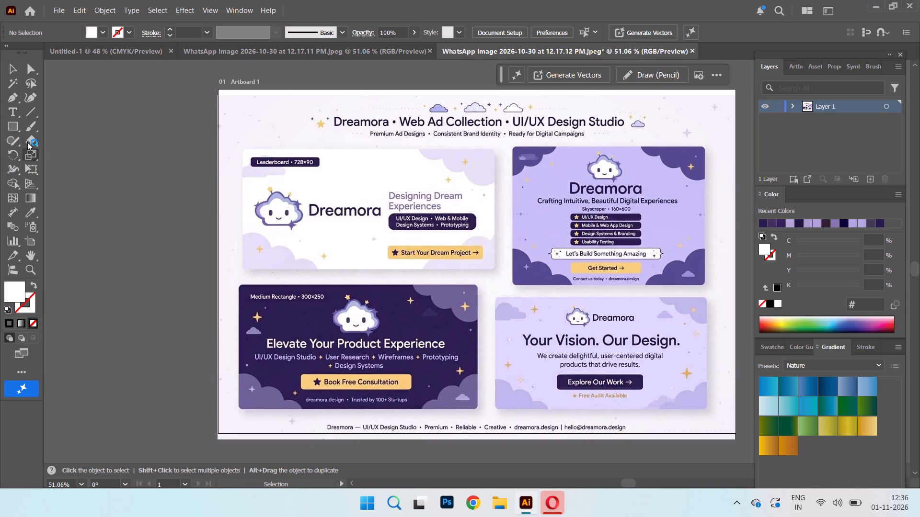
Start tracing the pale lavender cloud in the upper-right corner of the Leaderboard 728×90 banner with the Pen tool.
right_click(9, 104)
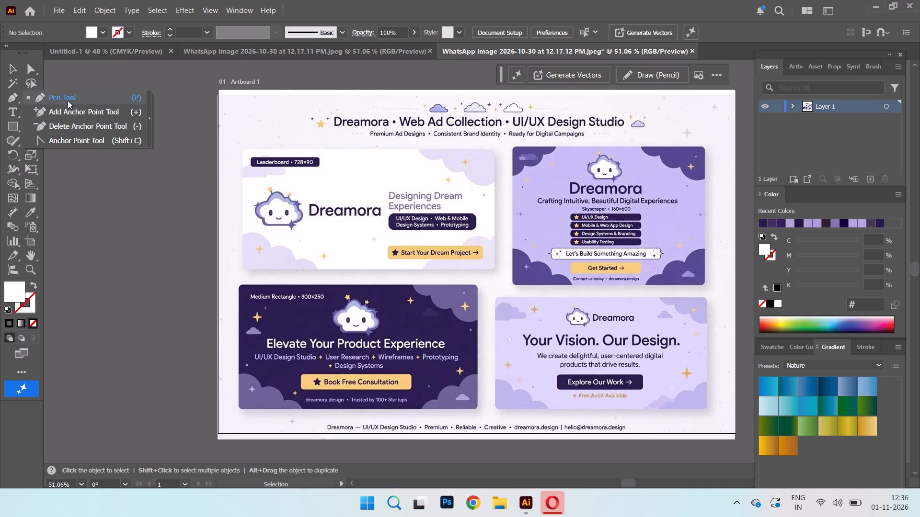
click(69, 96)
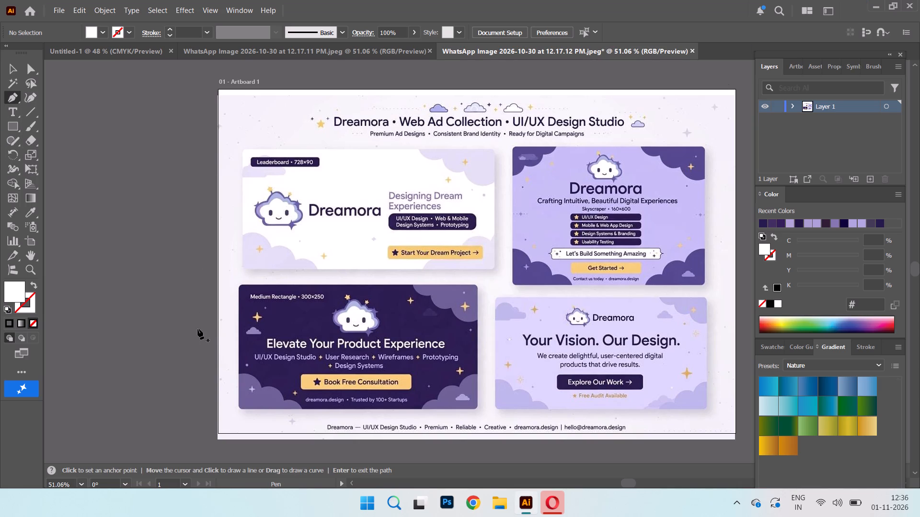
key(ctrl+equal)
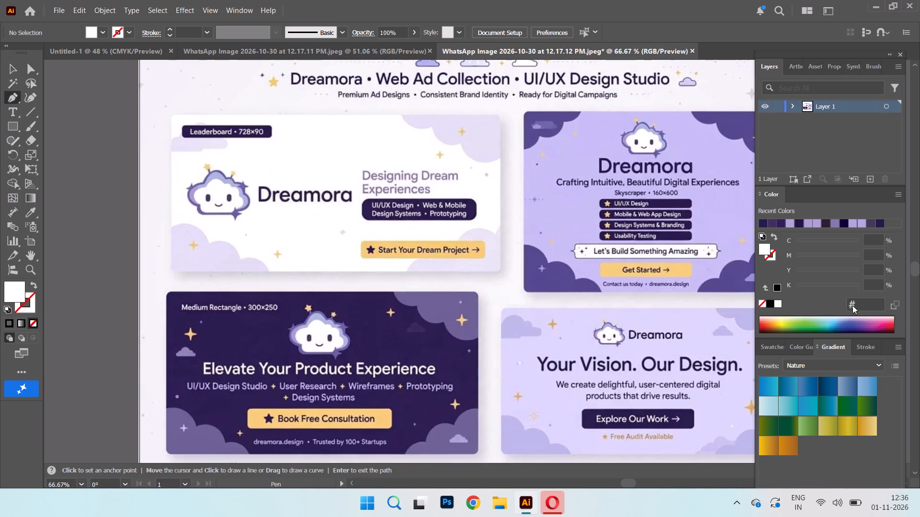
key(ctrl+equal)
scroll(471, 127, up, 6)
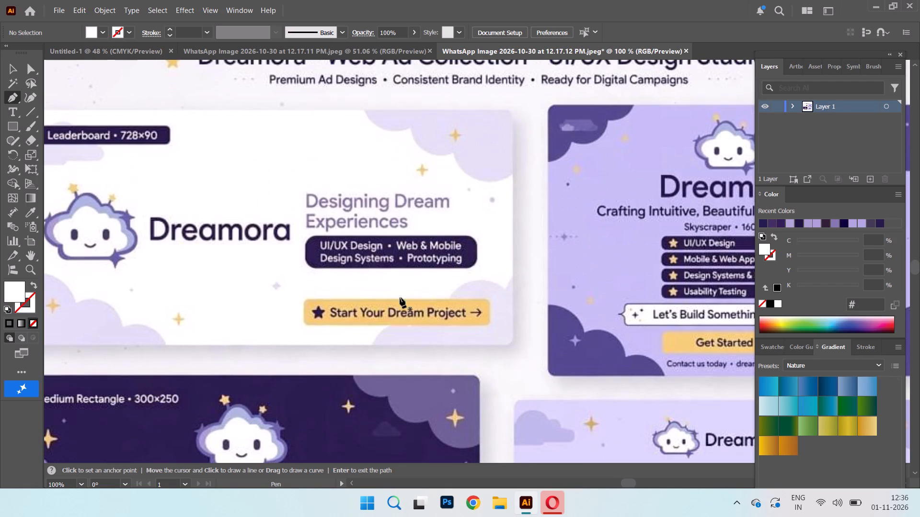
click(362, 108)
click(409, 125)
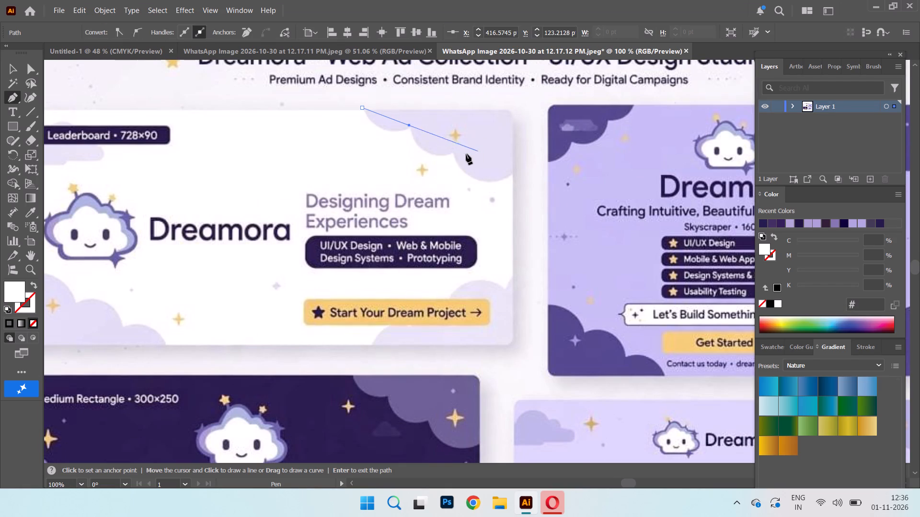
Complete the closed straight-edged Pen outline, about 160 × 75 pt, over the Leaderboard banner's upper-right corner cloud.
click(454, 150)
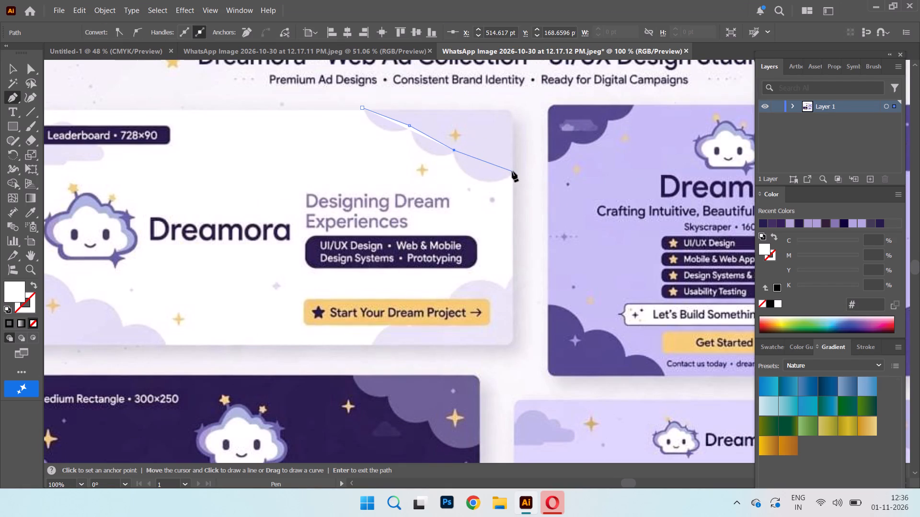
click(512, 171)
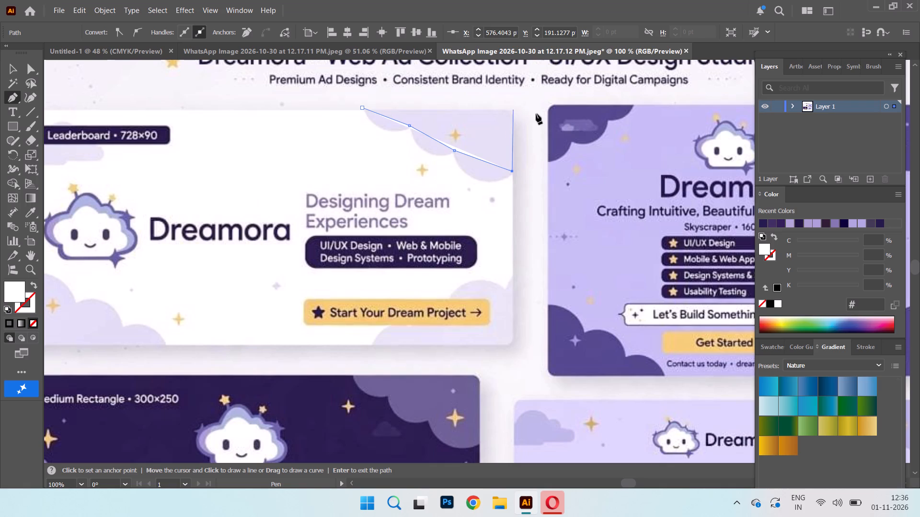
click(511, 101)
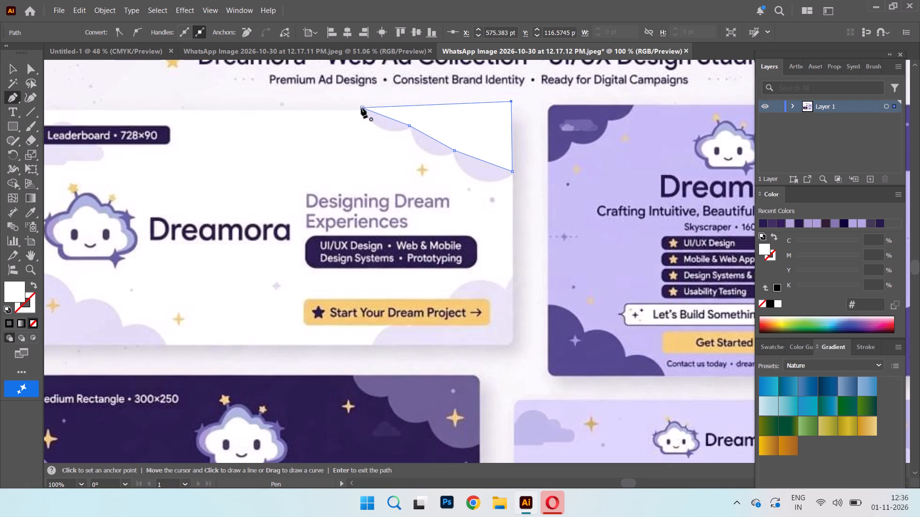
click(361, 107)
Bend the outline's three diagonal segments into curves following the lobes of the upper-right cloud using the Anchor Point tool.
right_click(4, 94)
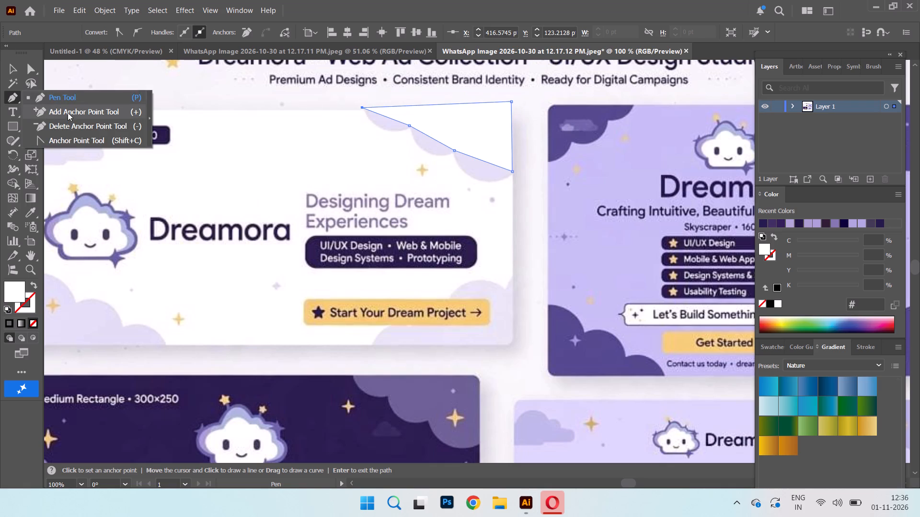
click(76, 141)
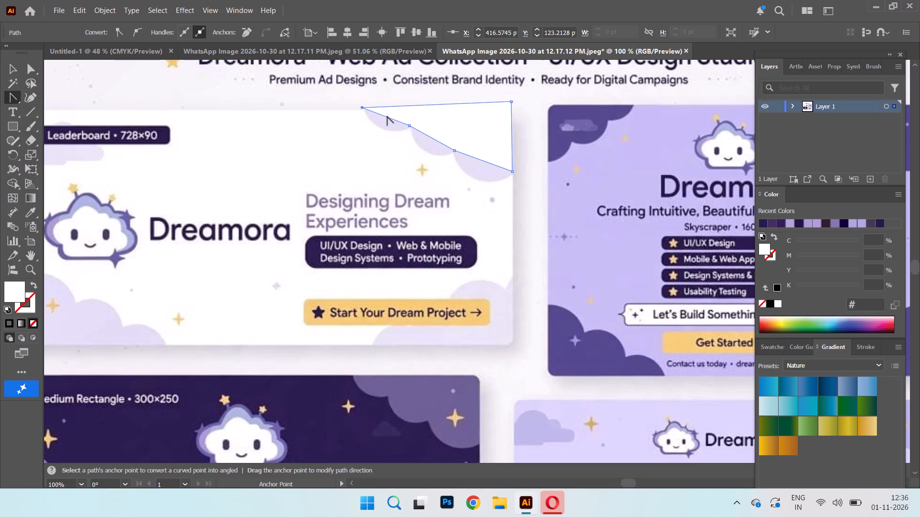
drag(387, 118, 383, 128)
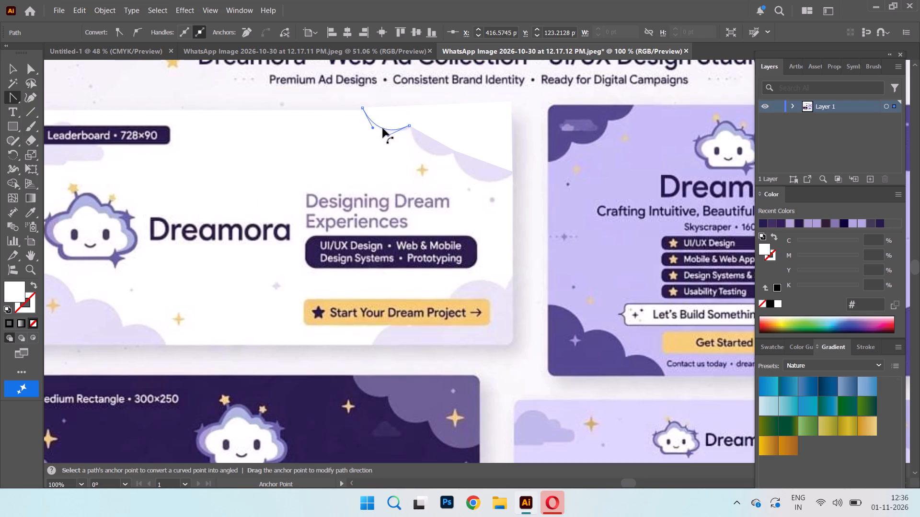
drag(383, 128, 380, 128)
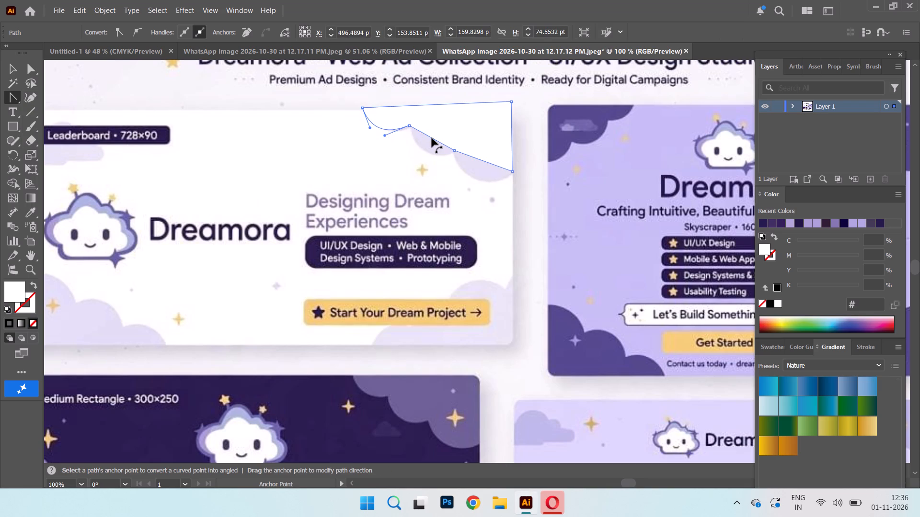
drag(433, 138, 425, 152)
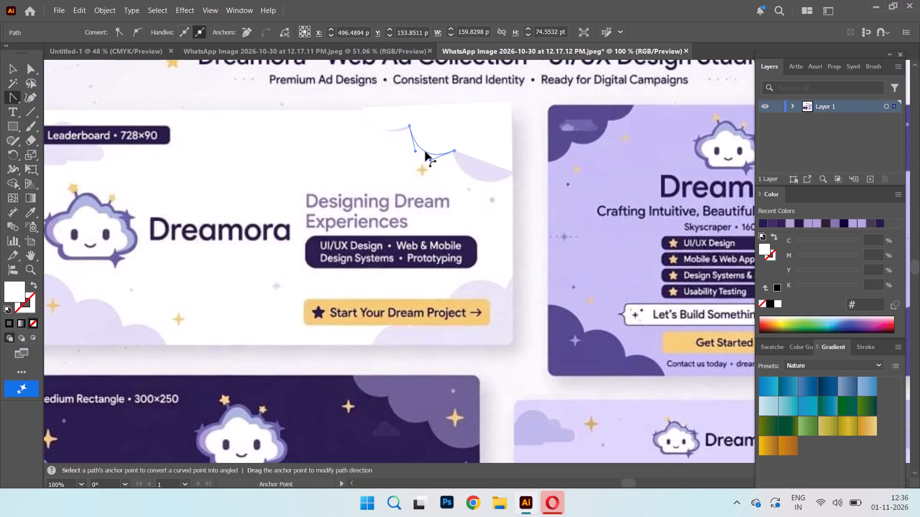
drag(425, 152, 424, 151)
drag(487, 163, 481, 177)
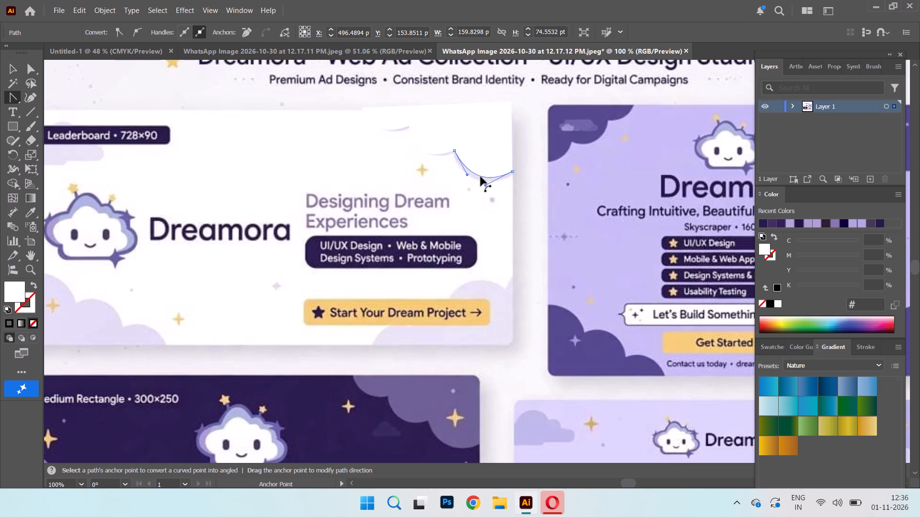
drag(481, 177, 475, 180)
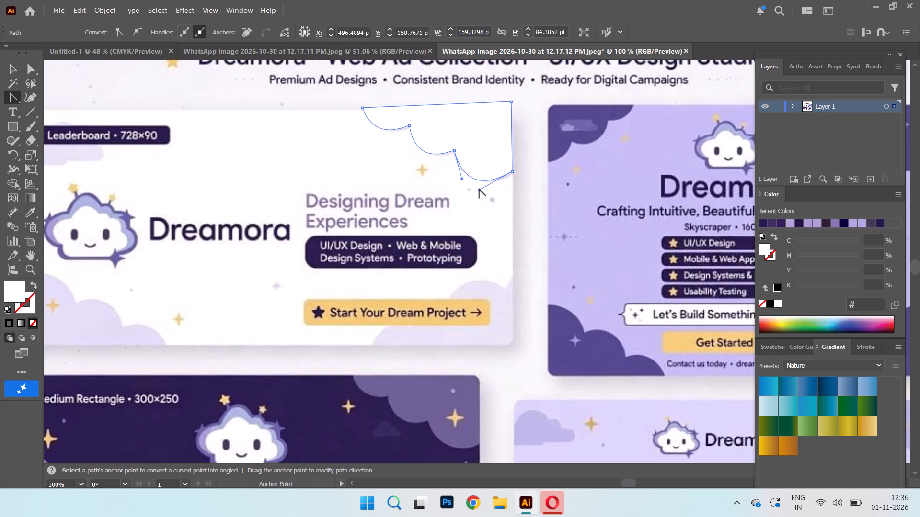
Refine the curve handles of the upper-right cloud outline, rounding its lowest lobe and checking the middle one.
drag(479, 189, 485, 193)
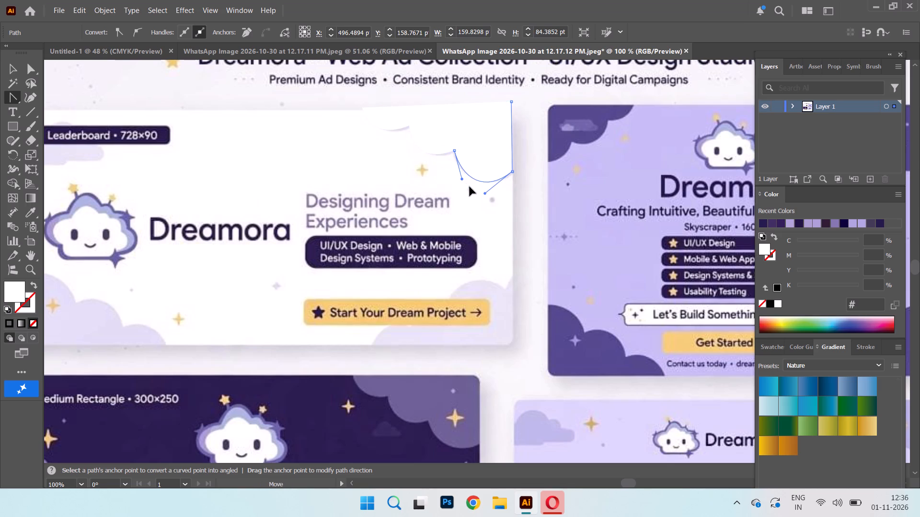
drag(462, 179, 454, 178)
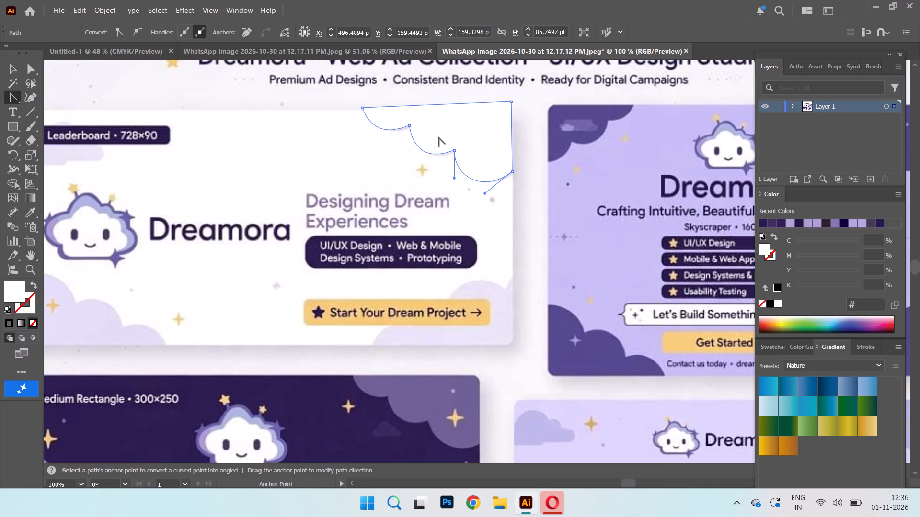
click(439, 153)
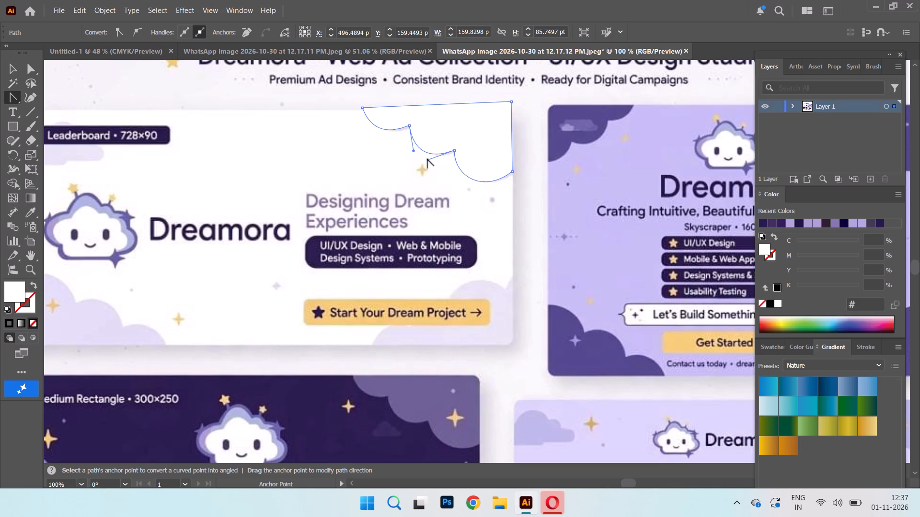
click(428, 158)
click(427, 159)
Draw a closed straight-edged Pen outline about 160 pt wide over the Leaderboard banner's lower-left corner cloud, with anchors where the lobes meet.
scroll(371, 192, down, 3)
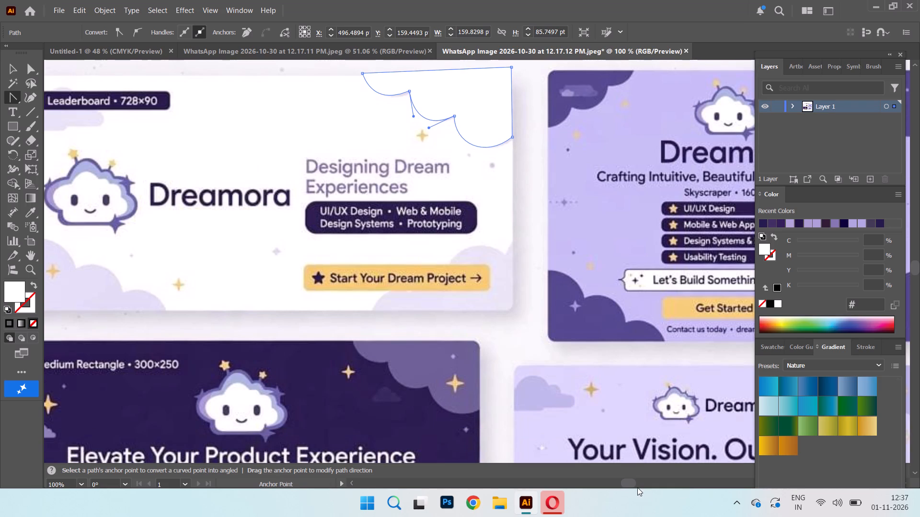
click(635, 484)
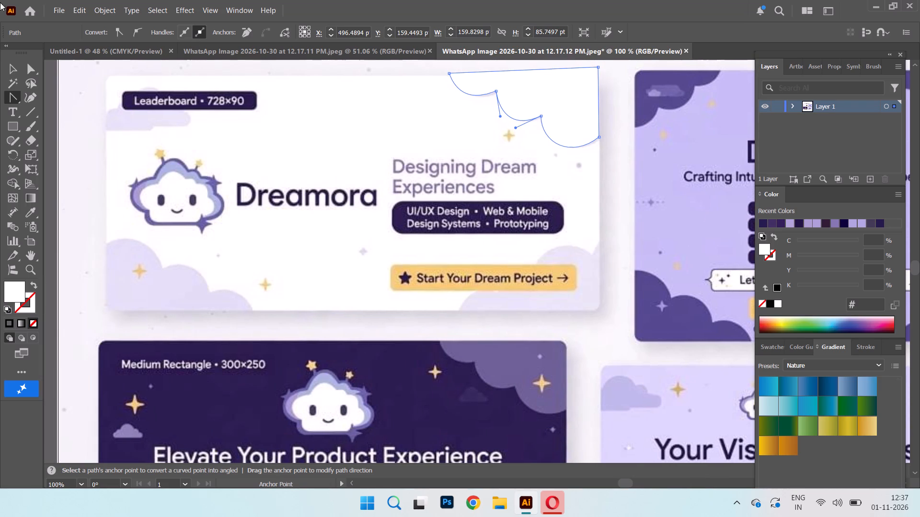
right_click(6, 99)
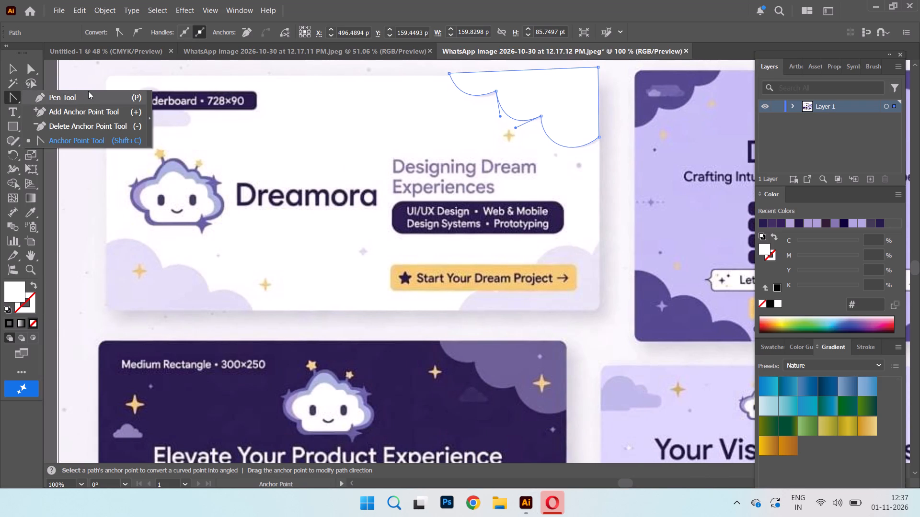
click(88, 91)
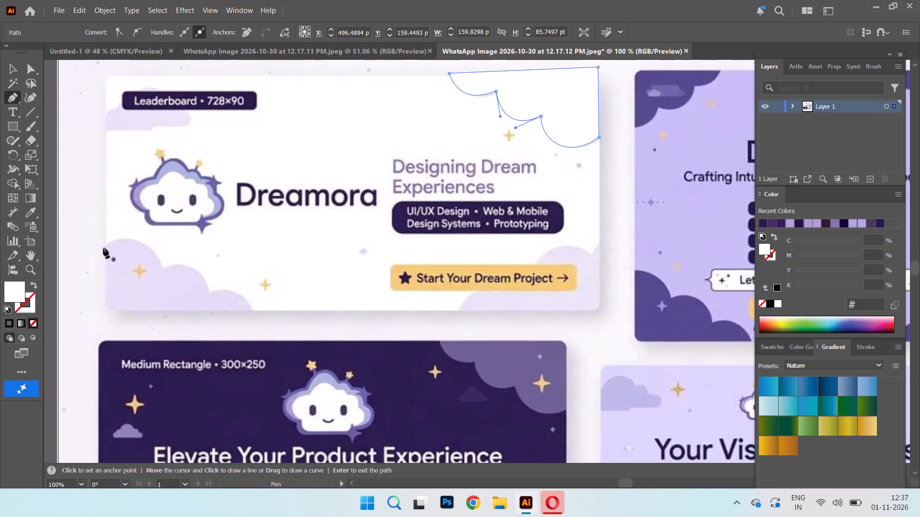
click(103, 247)
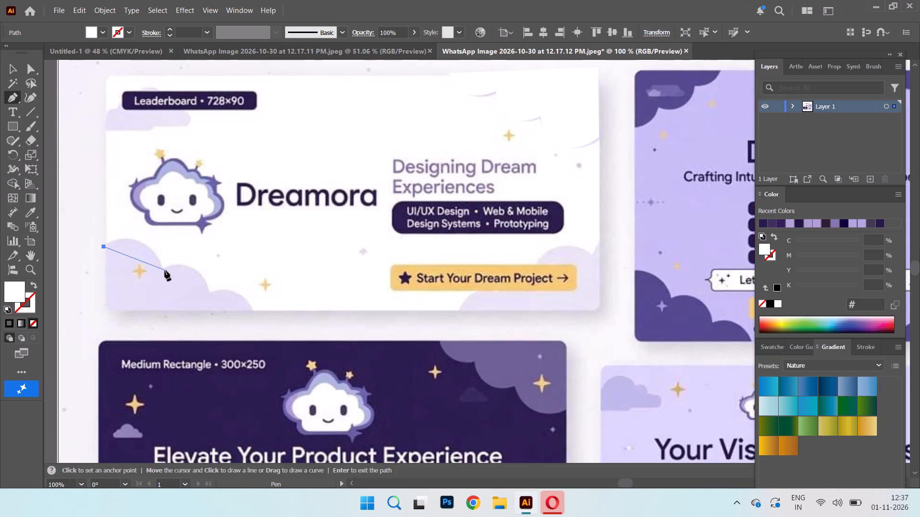
click(161, 270)
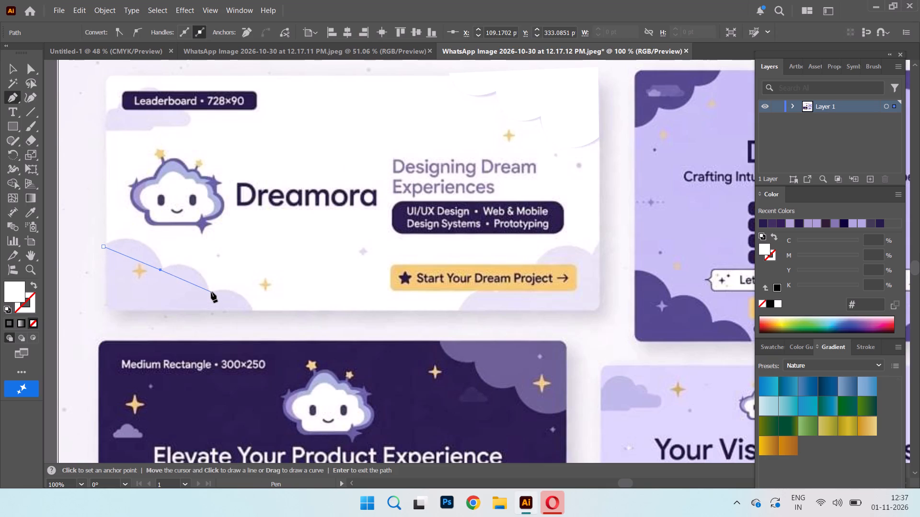
click(210, 293)
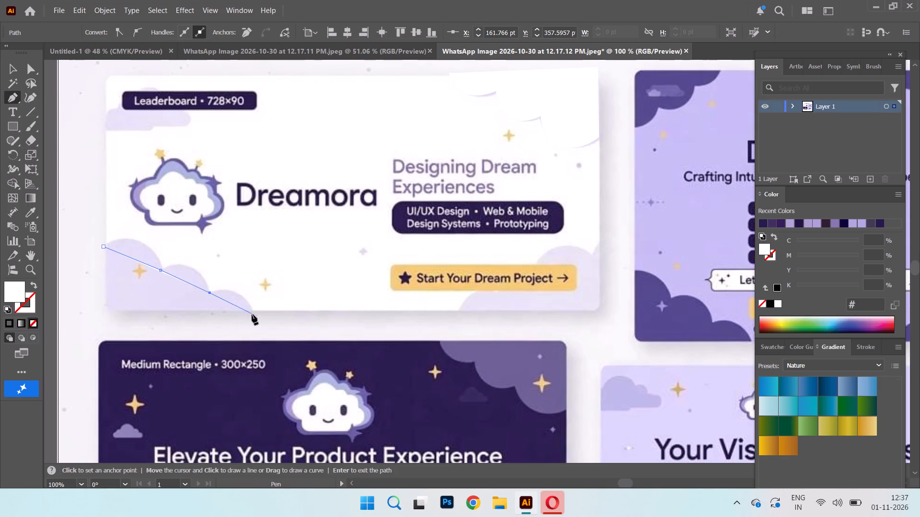
click(253, 312)
click(102, 311)
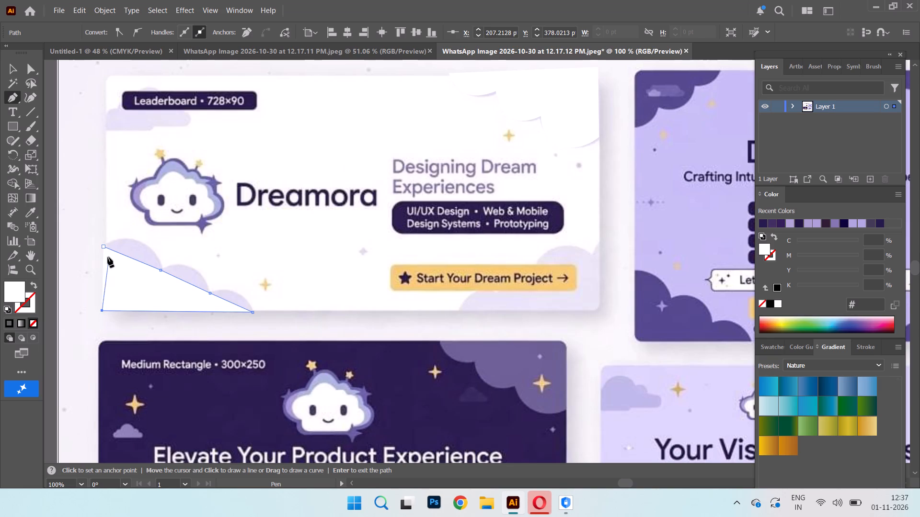
click(103, 245)
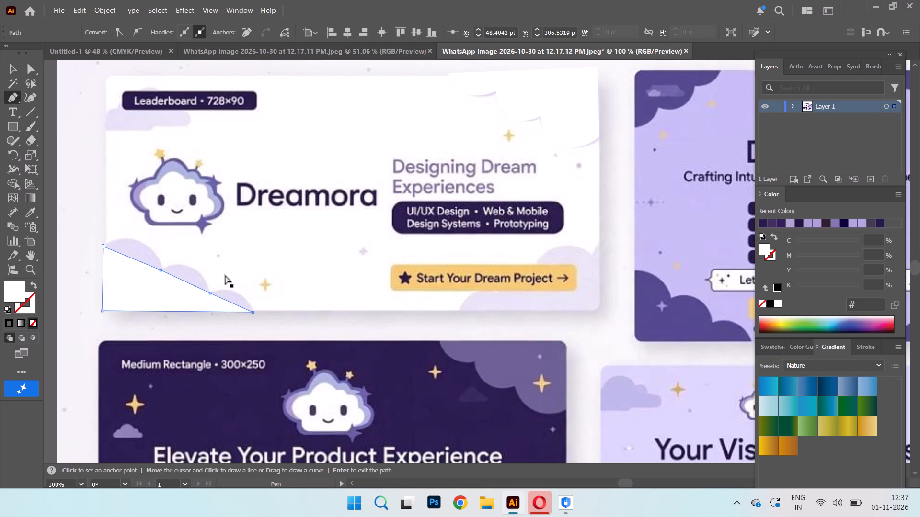
key(ctrl+z)
click(103, 246)
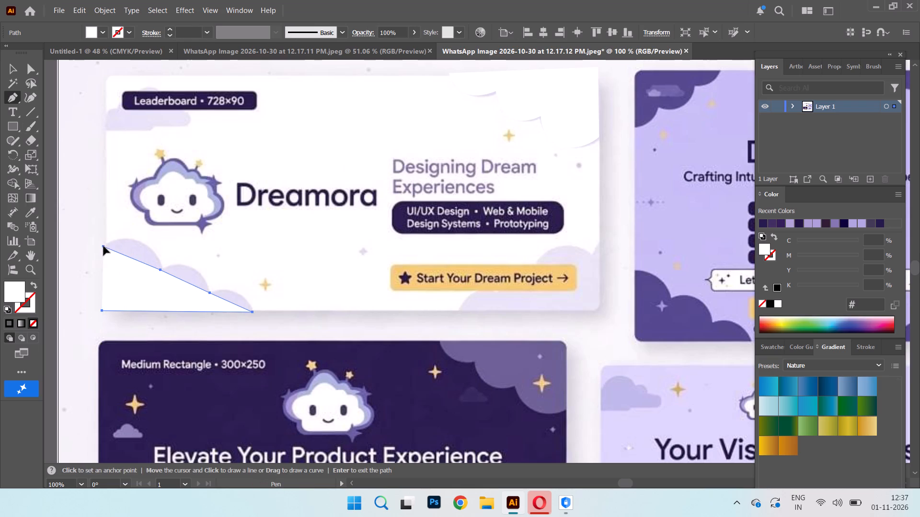
Bend the lower-left outline's three diagonal segments outward with the Anchor Point tool to match the cloud's lobes.
right_click(5, 99)
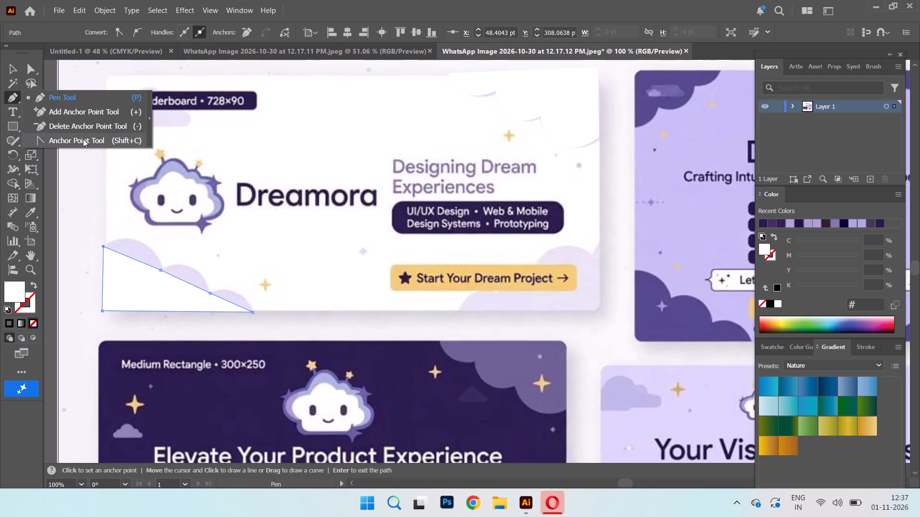
click(83, 139)
drag(131, 258, 132, 257)
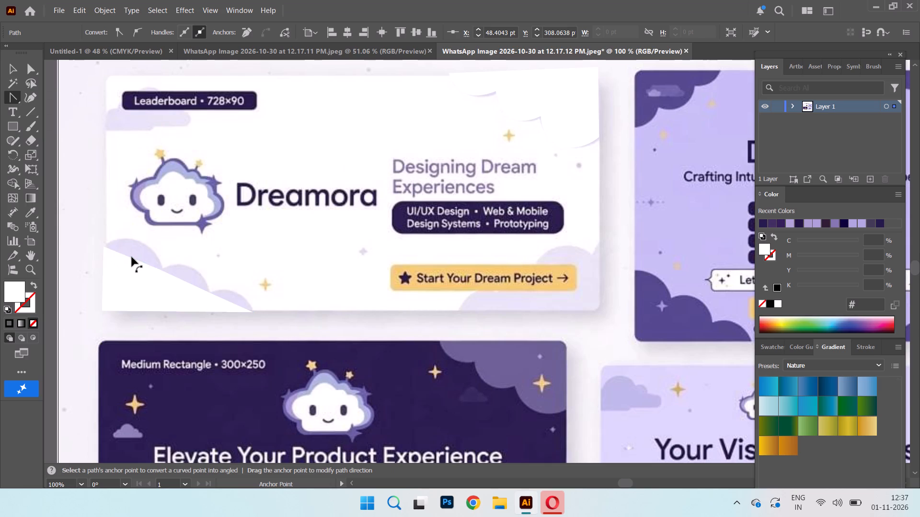
drag(132, 257, 138, 242)
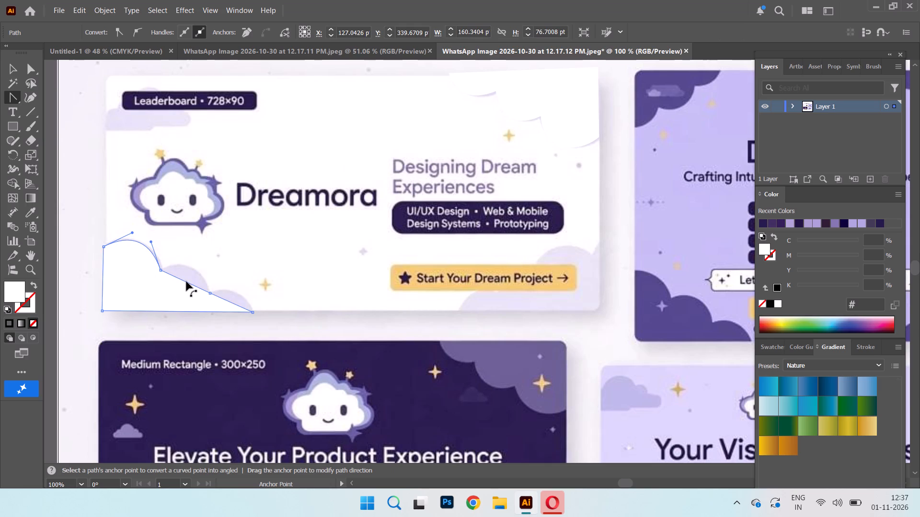
drag(186, 281, 192, 269)
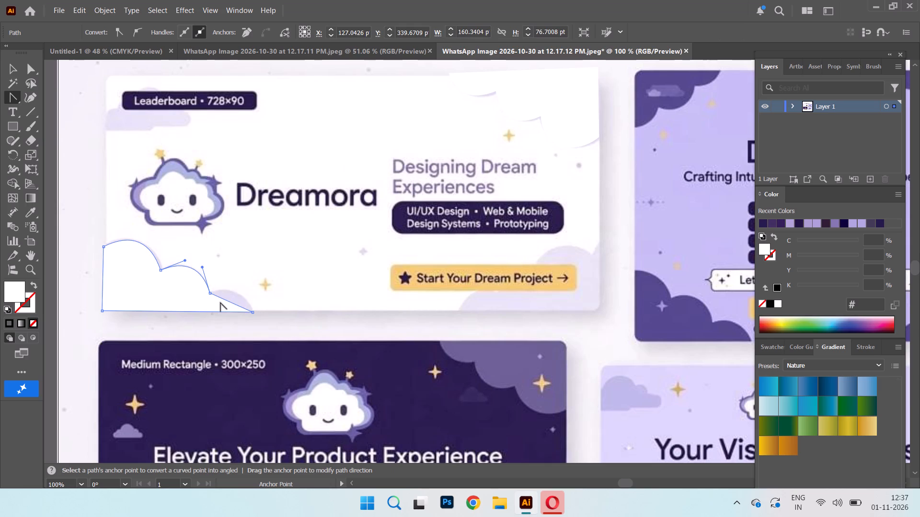
drag(229, 300, 232, 292)
drag(231, 302, 231, 303)
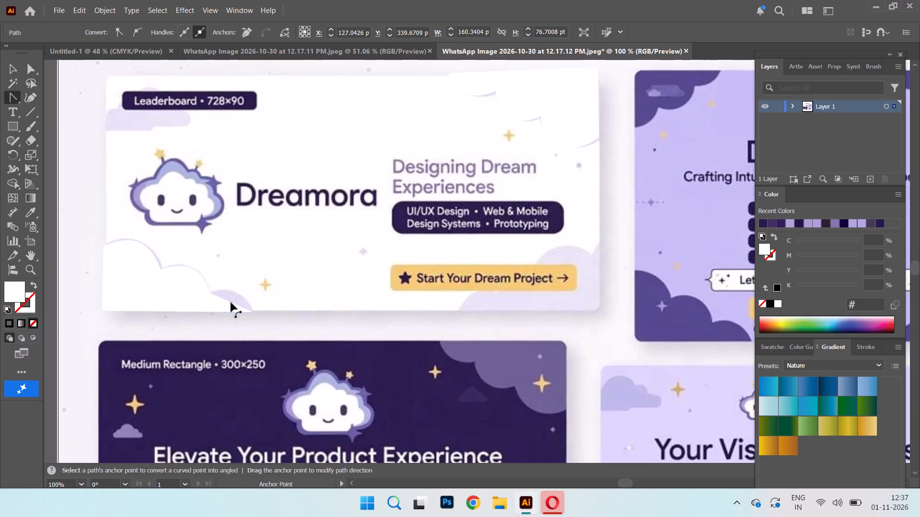
drag(231, 303, 237, 292)
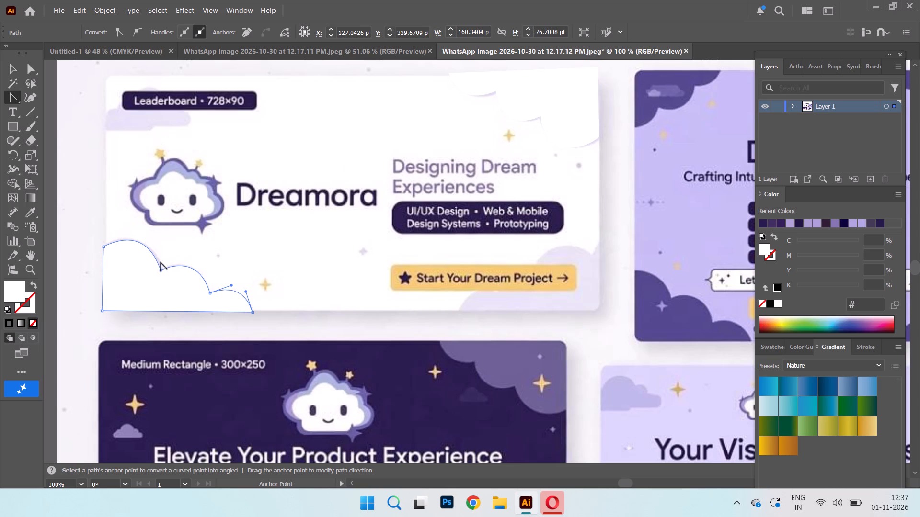
Refine the curve handles of the lower-left cloud outline, making its tallest lobe and its middle lobe rounder.
click(156, 258)
drag(151, 242, 151, 242)
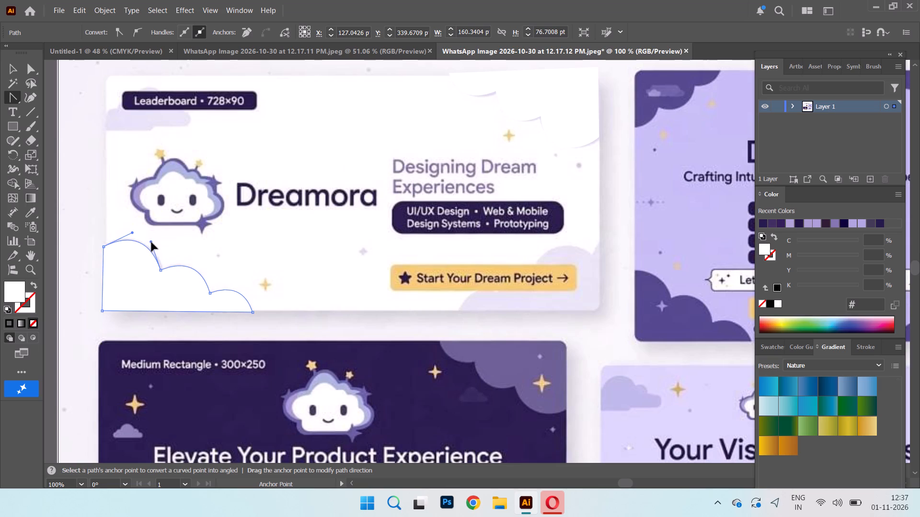
drag(151, 242, 157, 243)
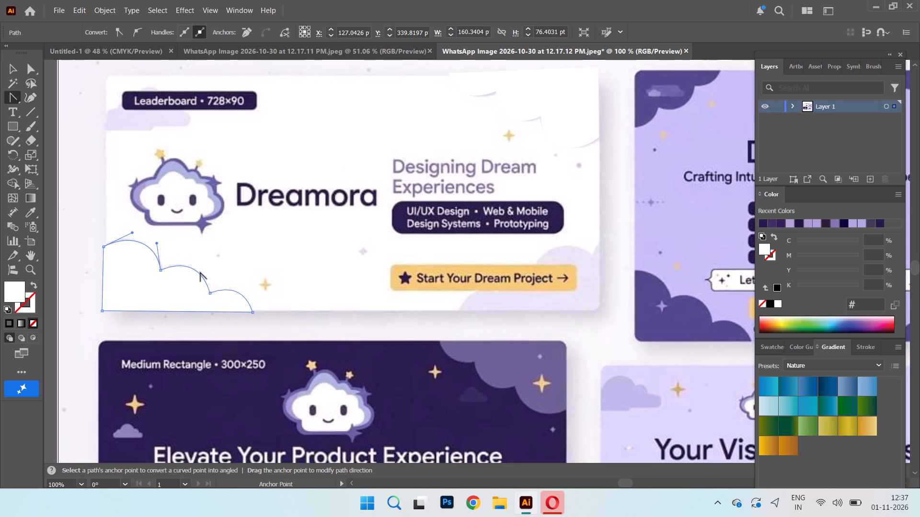
click(200, 274)
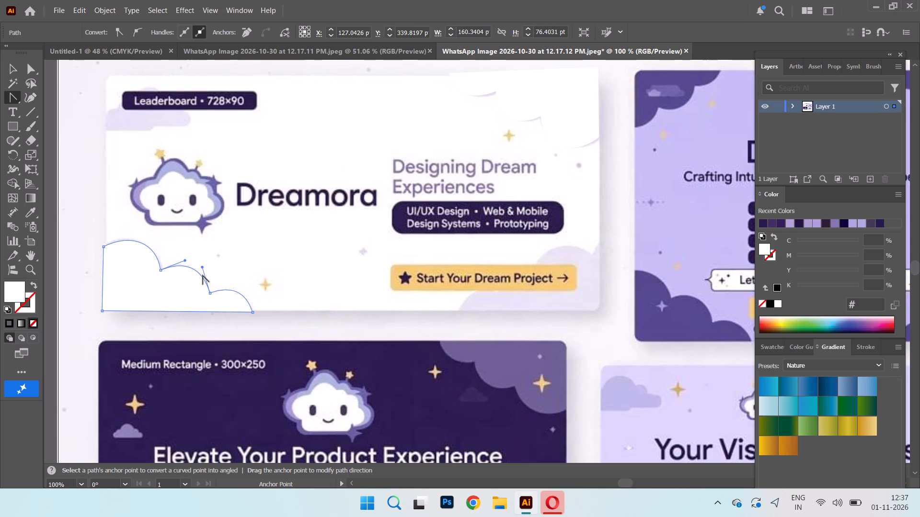
click(202, 267)
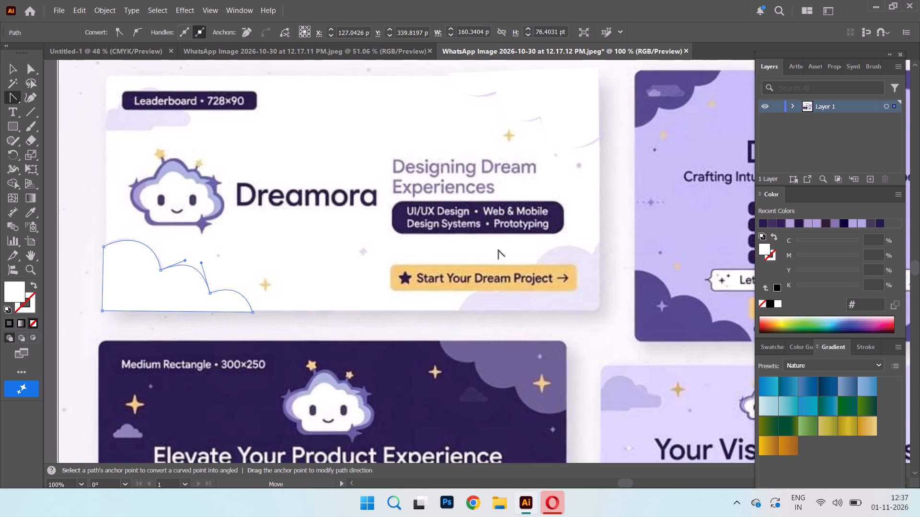
Draw a closed straight-edged Pen outline about 153 pt wide over the Leaderboard banner's lower-right corner cloud, with anchors where the lobes meet.
scroll(498, 250, down, 5)
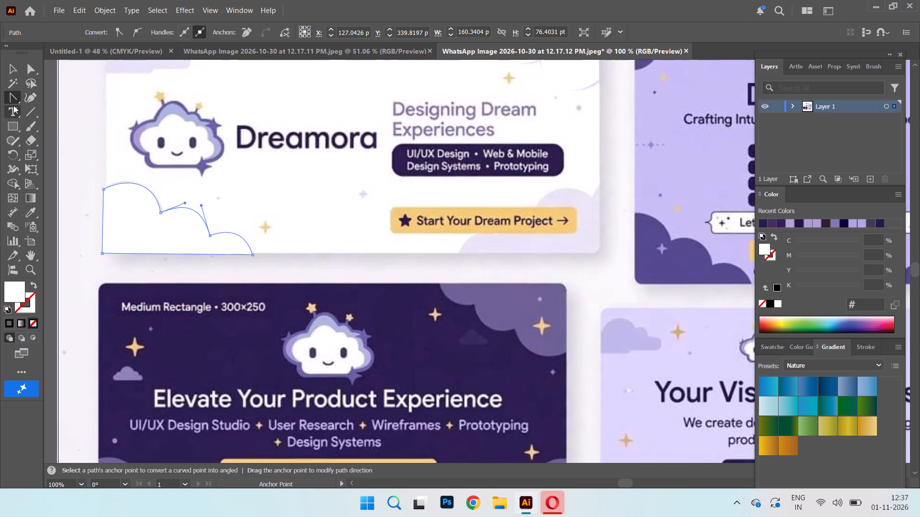
right_click(13, 98)
click(107, 96)
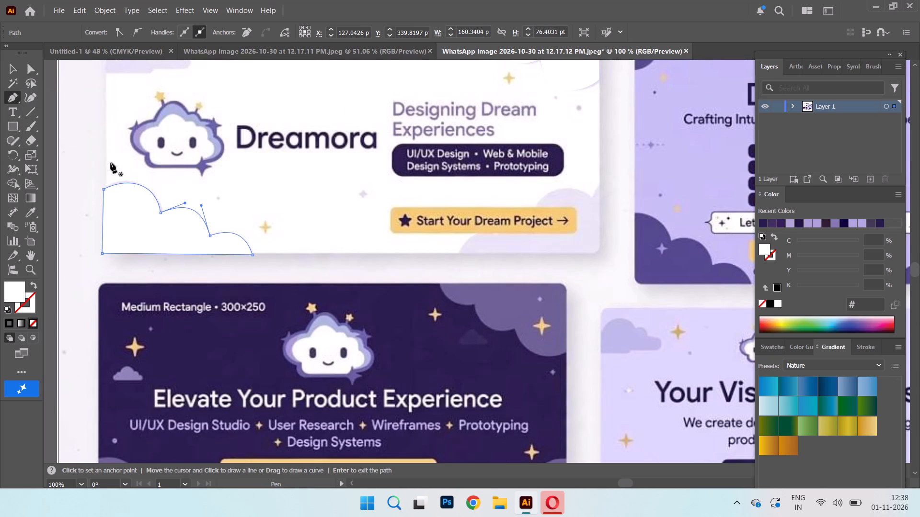
click(462, 254)
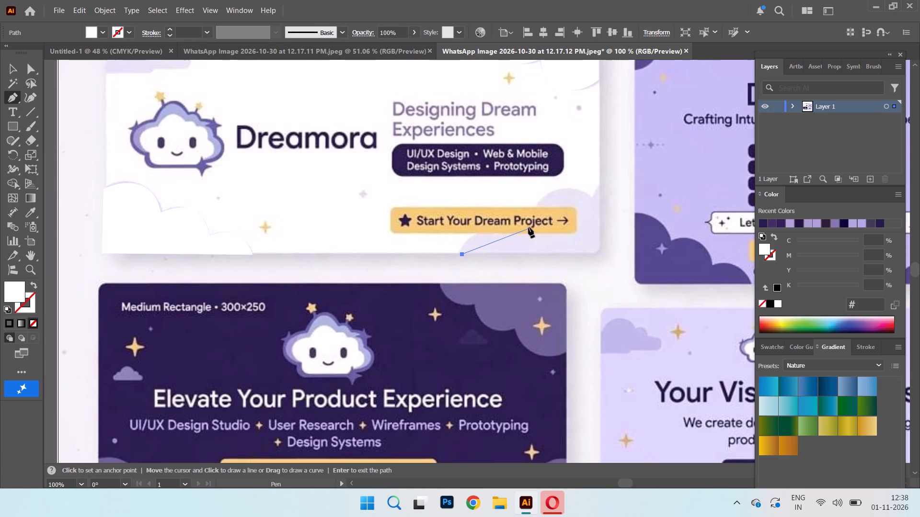
click(527, 227)
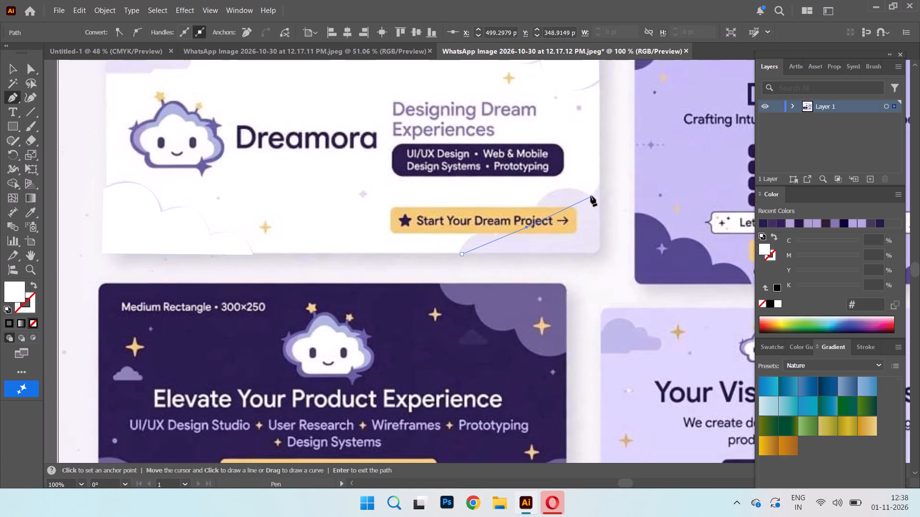
click(591, 196)
click(606, 188)
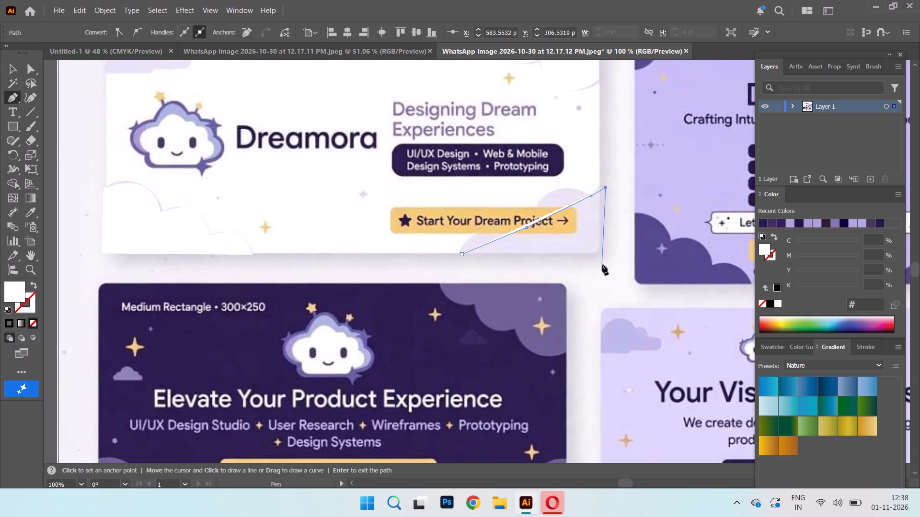
click(602, 258)
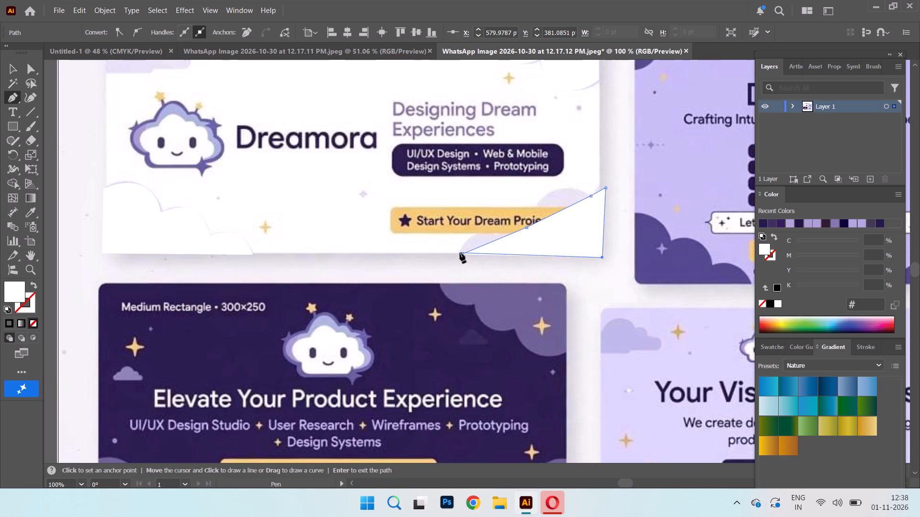
click(462, 254)
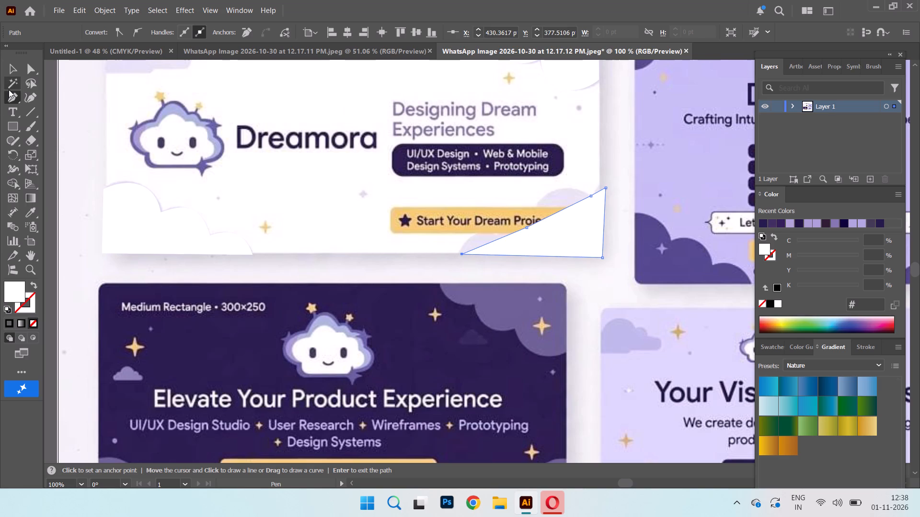
Bend the lower-right outline's three diagonal segments outward with the Anchor Point tool to form the cloud's lobes.
right_click(8, 97)
click(73, 138)
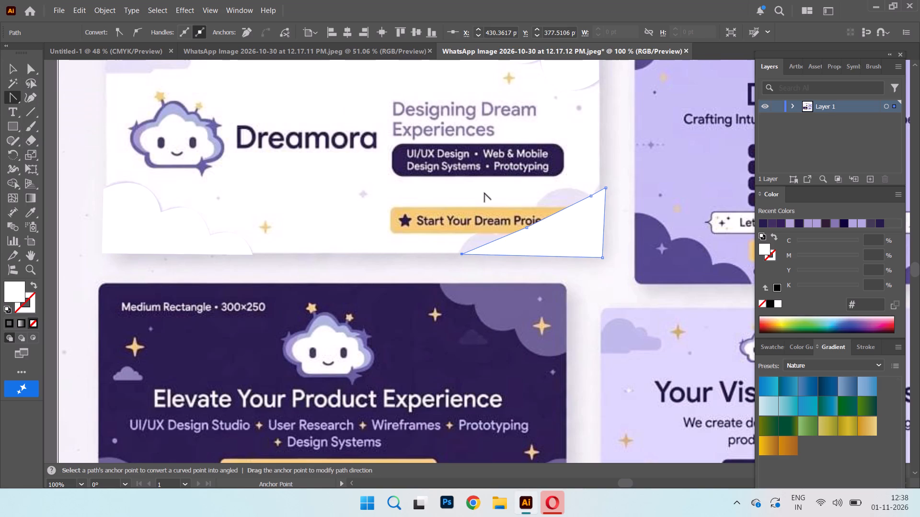
drag(490, 243, 485, 231)
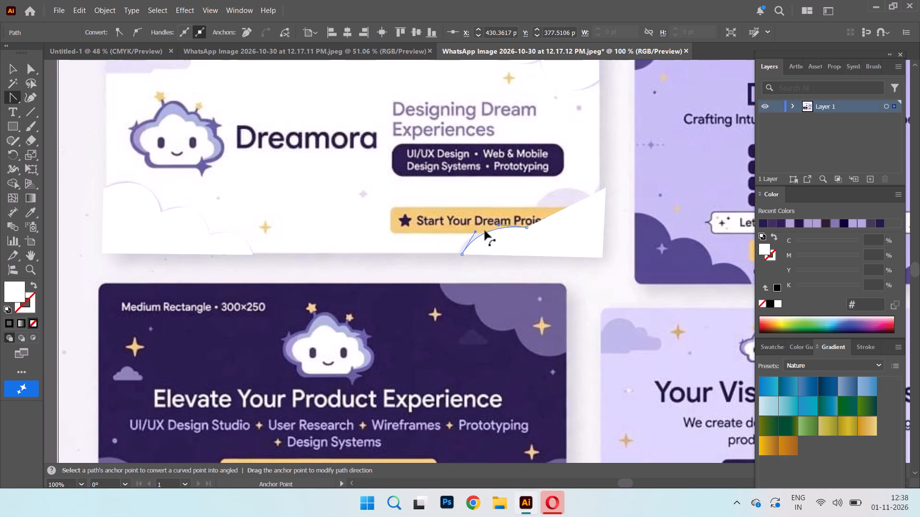
drag(485, 231, 485, 223)
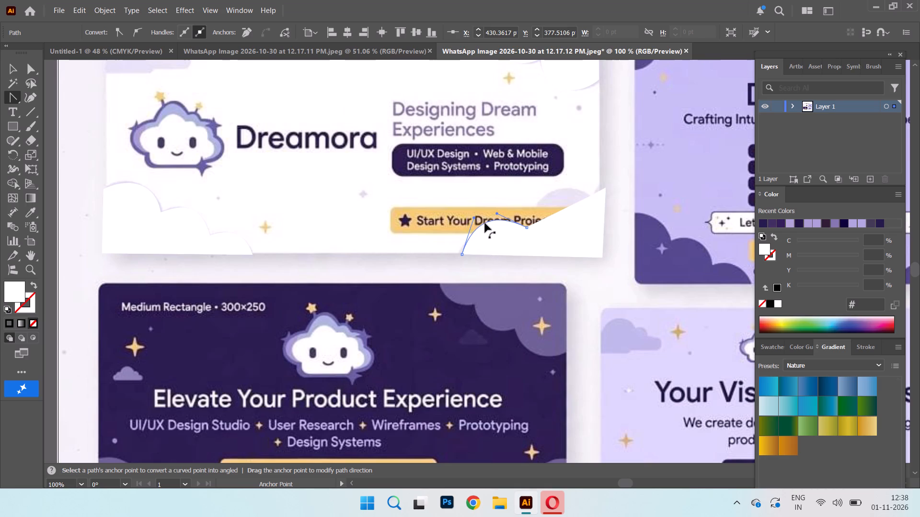
drag(485, 223, 482, 223)
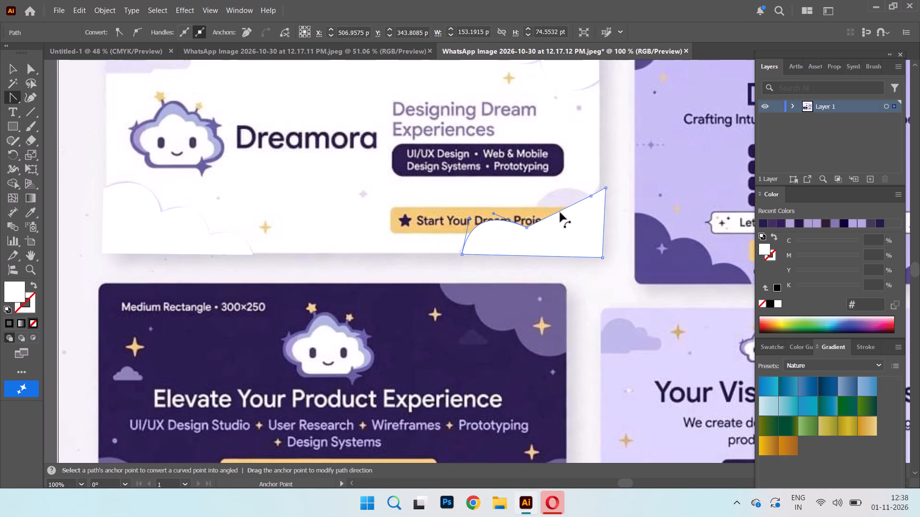
drag(560, 213, 551, 191)
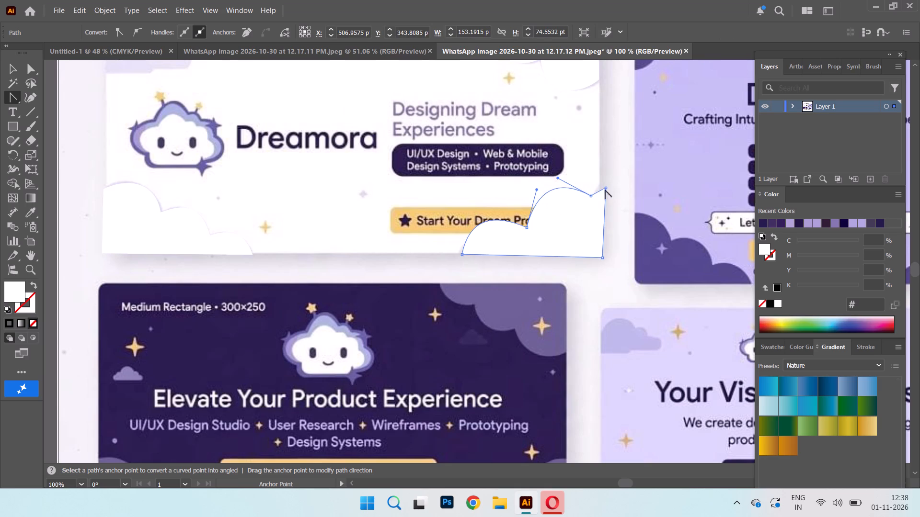
drag(598, 191, 596, 186)
click(599, 191)
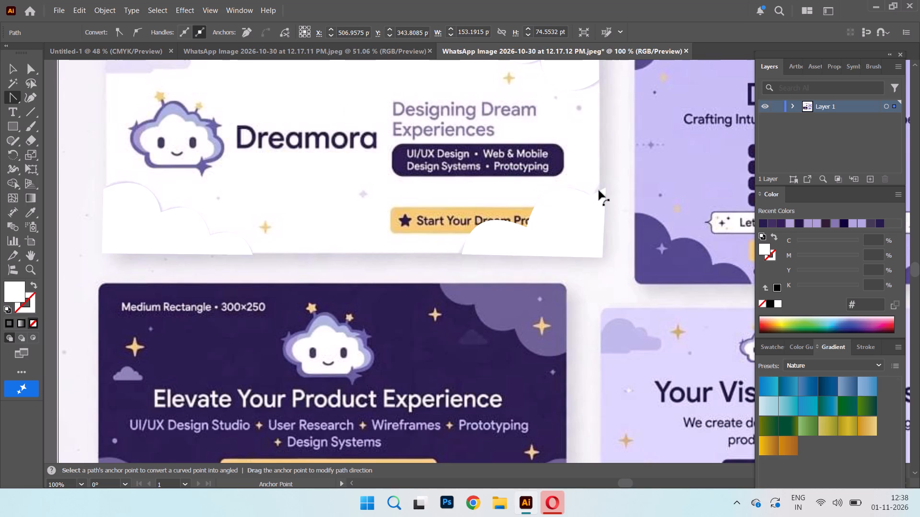
Select all three Leaderboard corner cloud shapes and fill them with the pale lavender sampled from the reference image's lower-right cloud.
click(6, 67)
drag(539, 232, 541, 243)
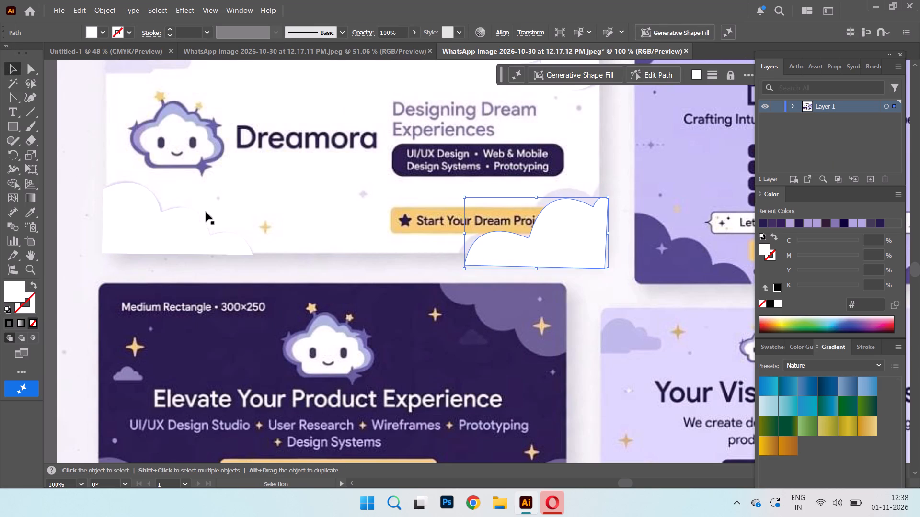
shift+click(118, 222)
scroll(452, 183, up, 5)
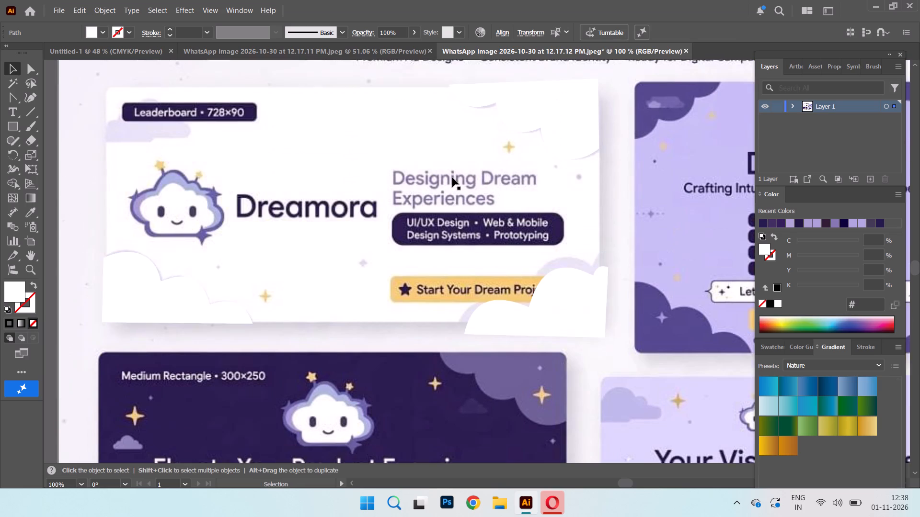
scroll(452, 178, up, 2)
shift+click(542, 127)
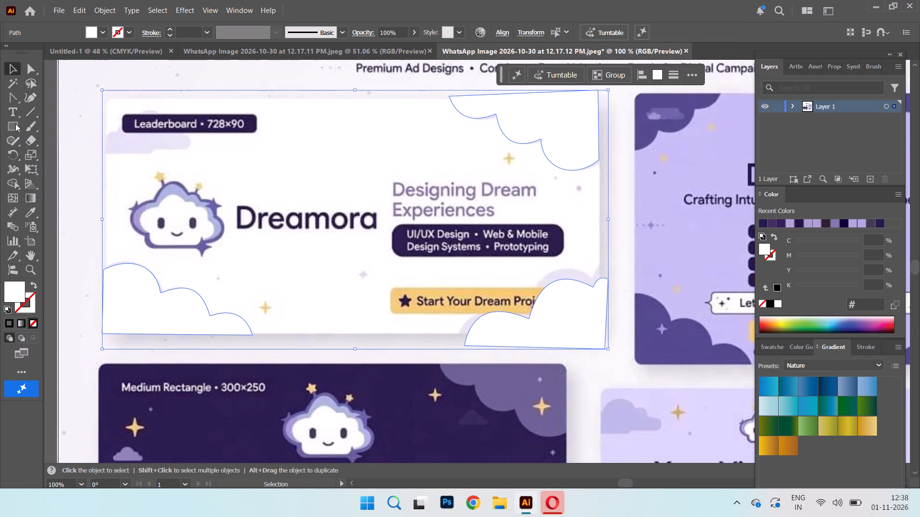
click(26, 214)
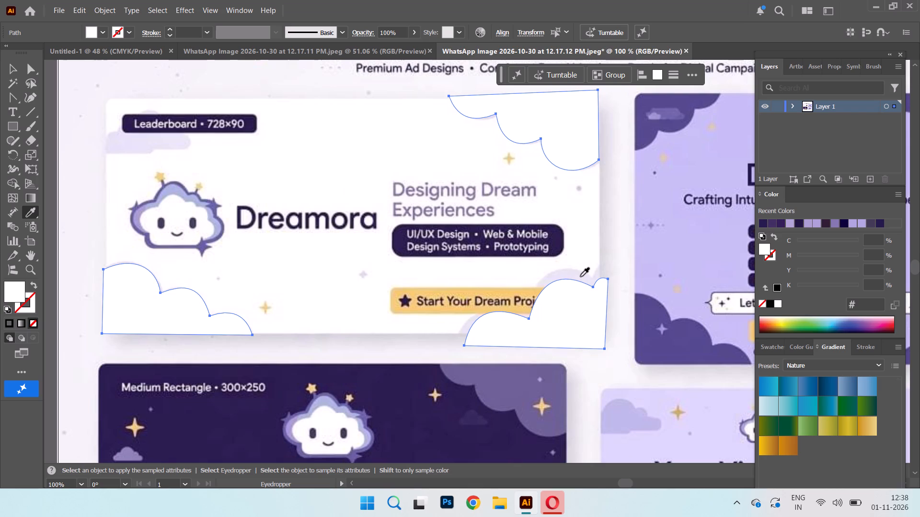
click(580, 277)
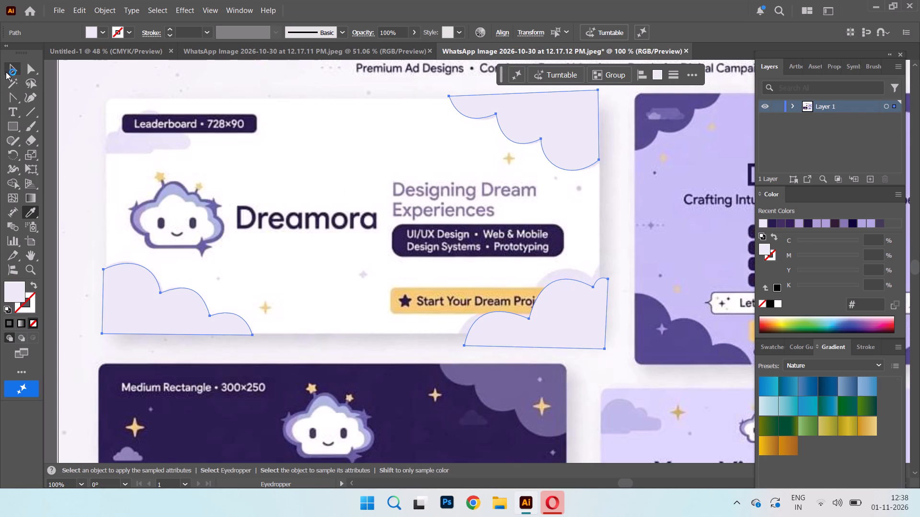
click(6, 72)
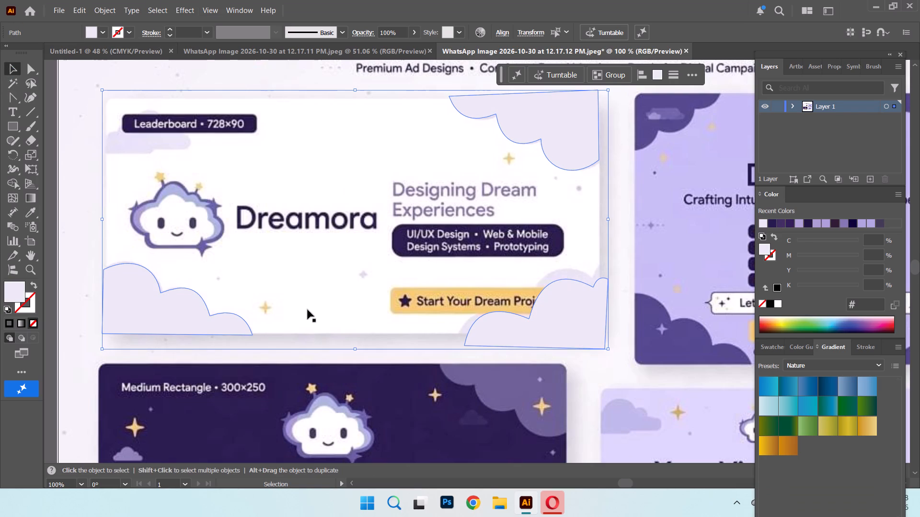
click(80, 96)
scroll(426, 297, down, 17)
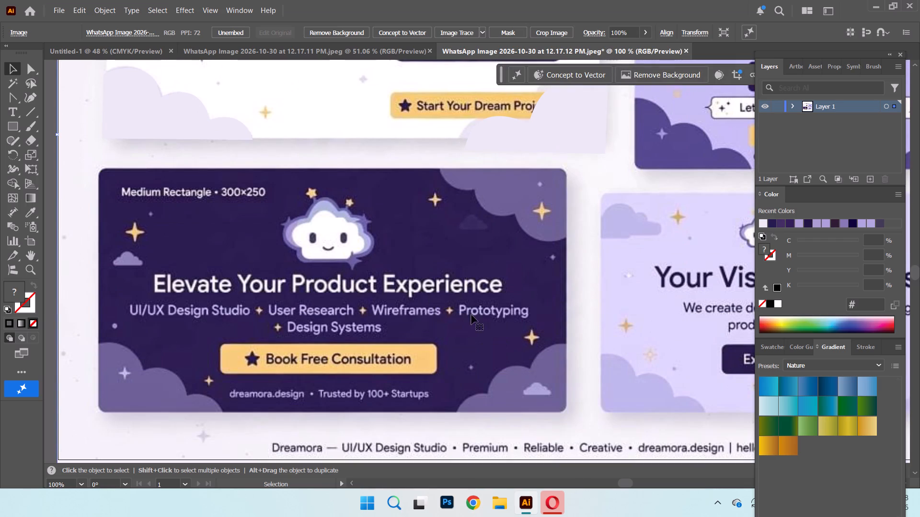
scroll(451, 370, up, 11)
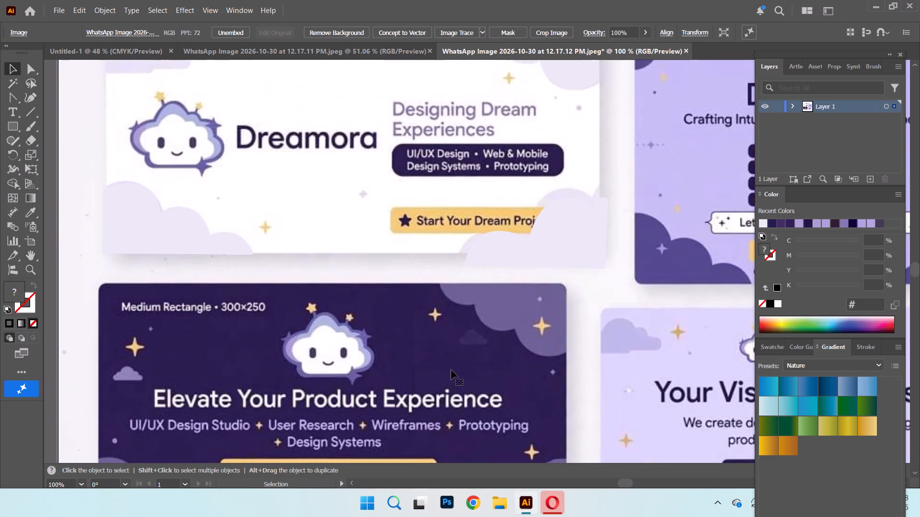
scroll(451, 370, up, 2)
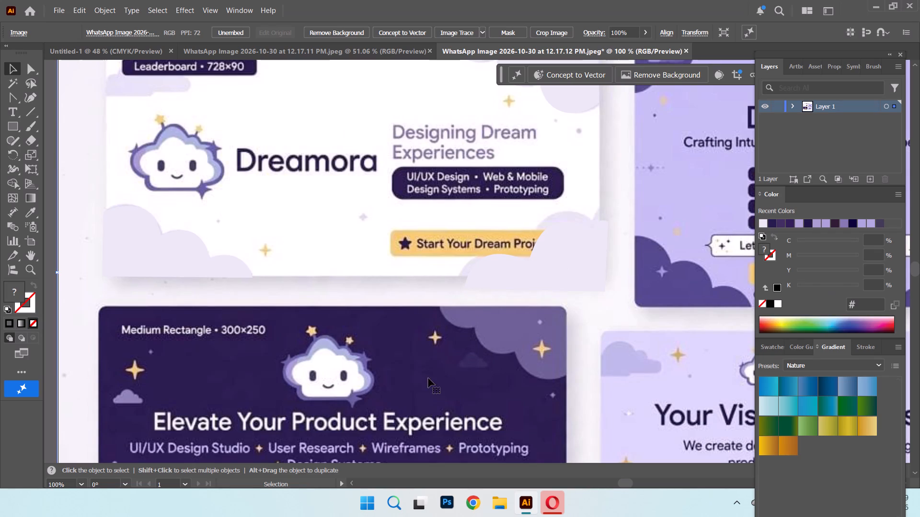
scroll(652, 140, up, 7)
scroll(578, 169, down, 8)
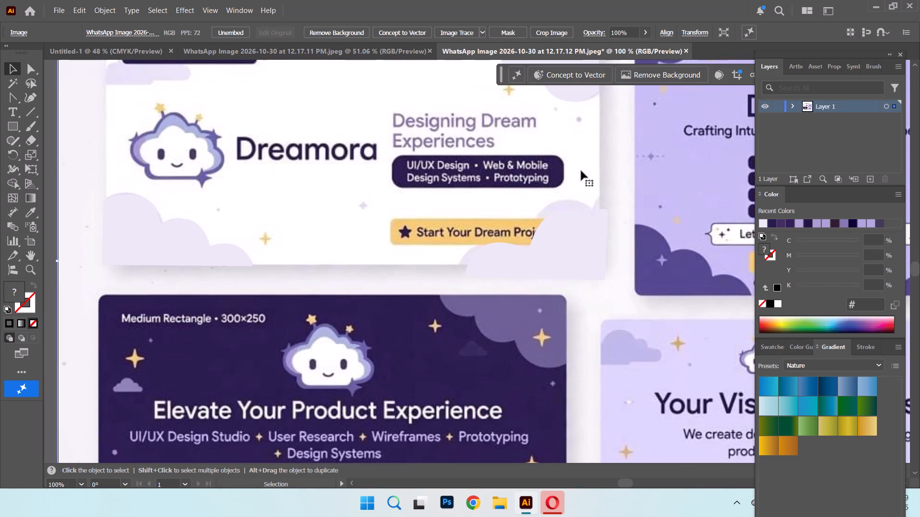
Move the lower-right cloud shape slightly up and left to fit the Leaderboard banner's bottom corner.
key(ctrl+minus)
key(ctrl+minus)
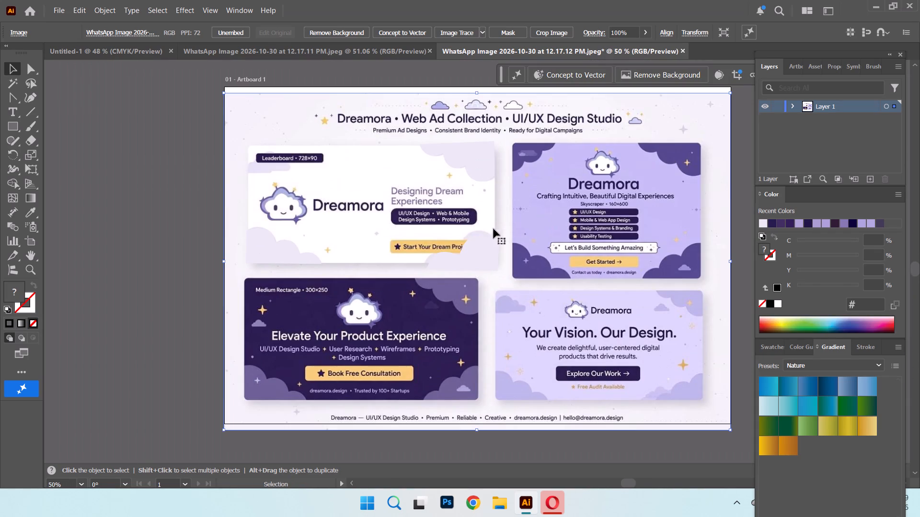
drag(471, 249, 469, 243)
Duplicate the Leaderboard's upper-right cloud shape onto the Medium Rectangle banner's upper-right corner.
click(482, 159)
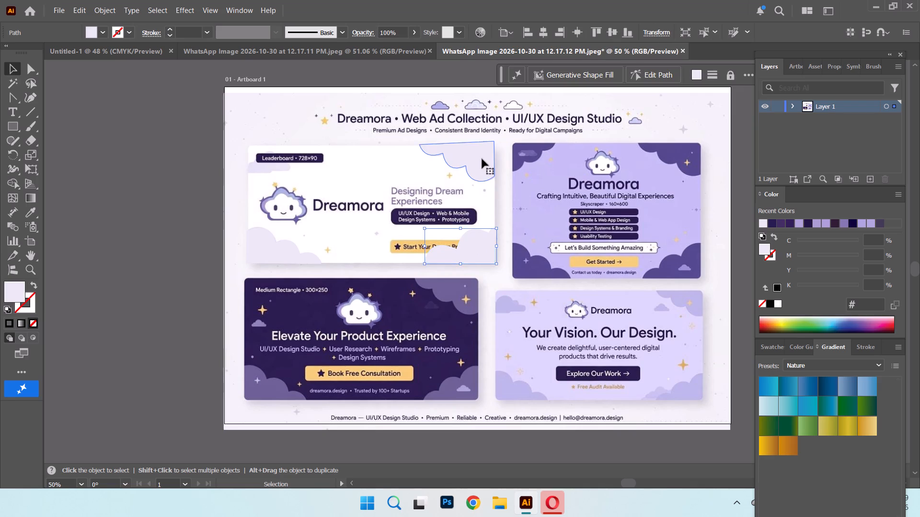
alt+drag(481, 158, 470, 294)
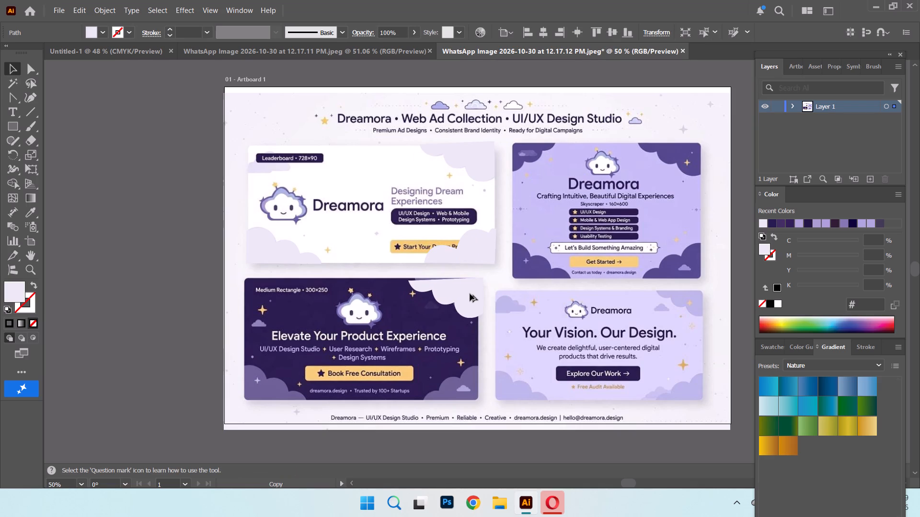
alt+drag(470, 294, 469, 292)
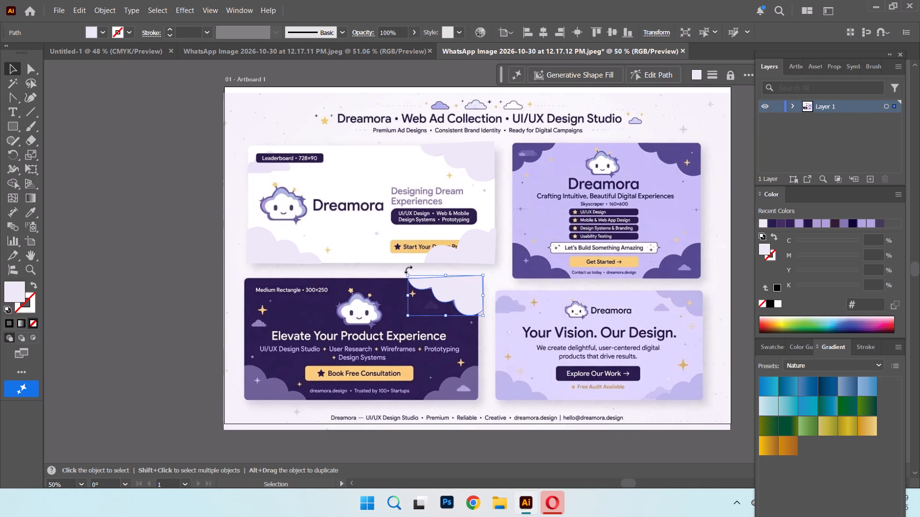
Duplicate the Leaderboard's lower-left cloud shape onto the Medium Rectangle banner's lower-left corner and narrow it to match the cloud there.
click(262, 248)
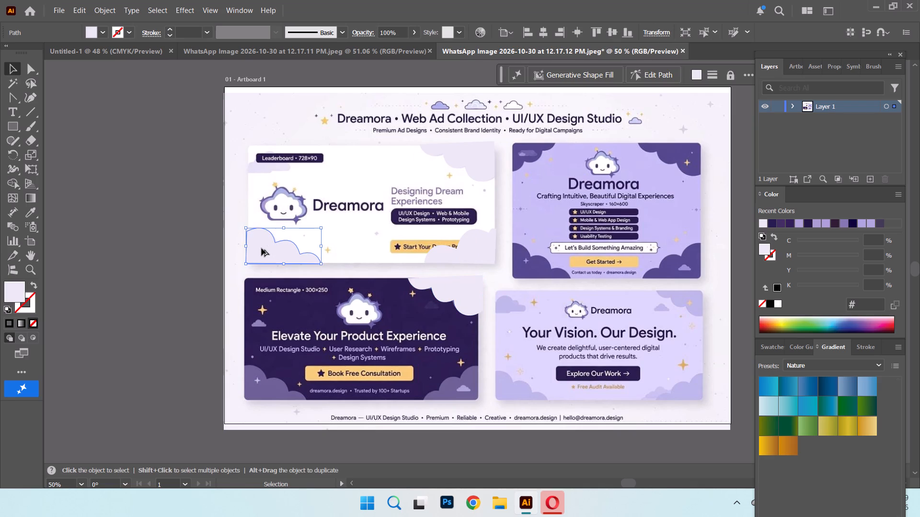
alt+drag(262, 248, 260, 385)
drag(320, 382, 310, 381)
click(279, 362)
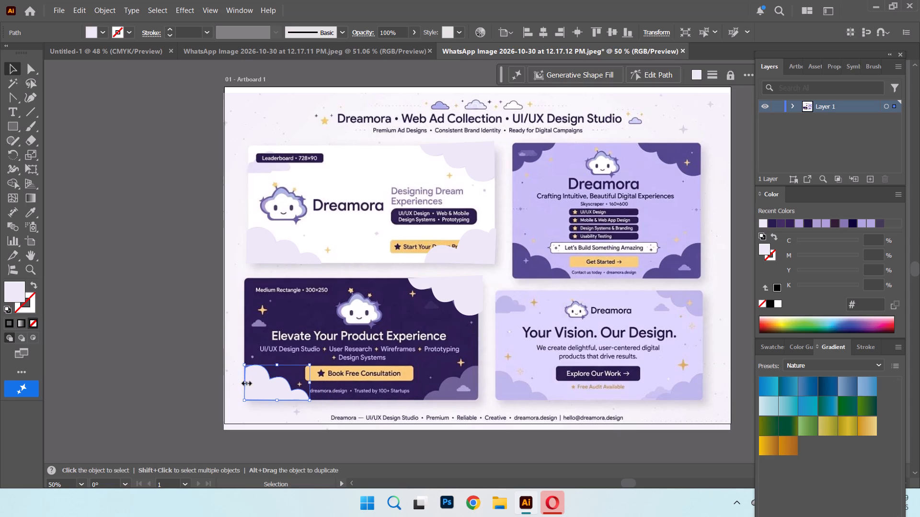
click(482, 339)
Draw a closed straight-edged Pen outline, about 118 by 74 pt, over the Medium Rectangle banner's lower-right corner cloud.
click(10, 100)
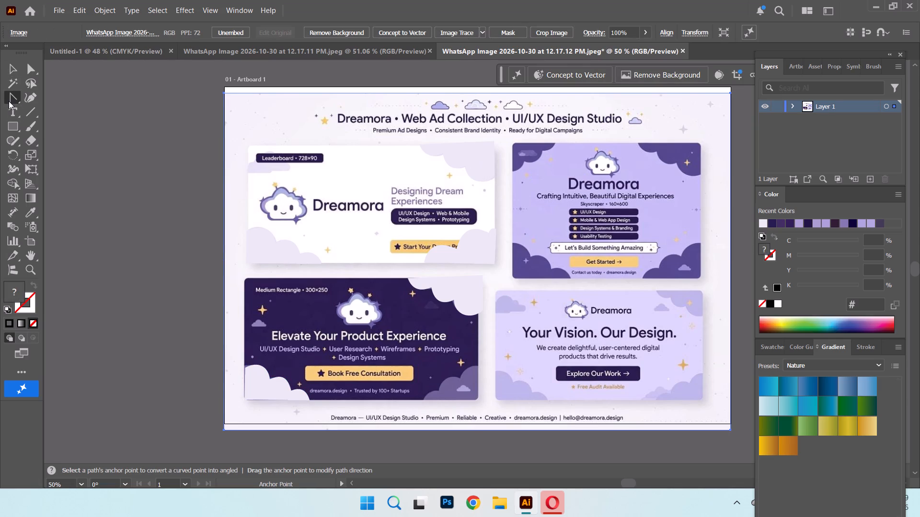
right_click(9, 101)
click(77, 98)
key(ctrl+equal)
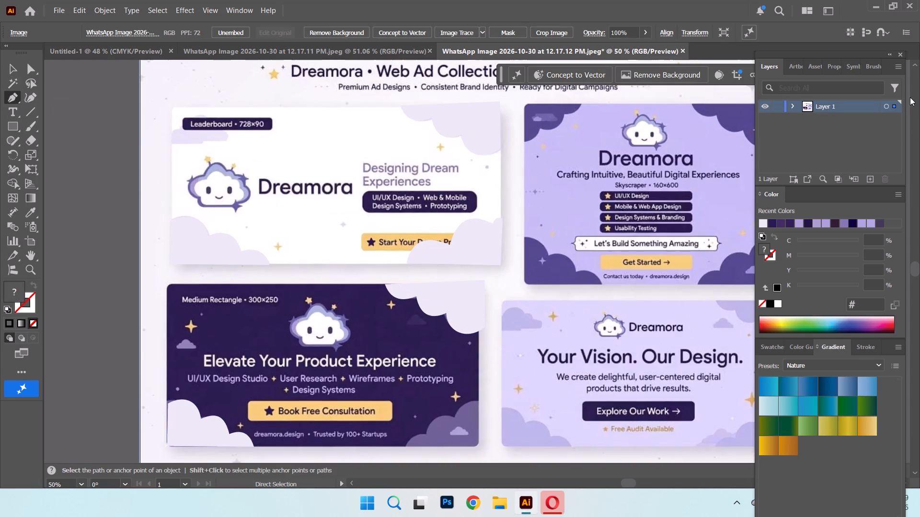
key(ctrl+equal)
scroll(890, 137, down, 6)
scroll(494, 215, down, 20)
scroll(494, 215, down, 5)
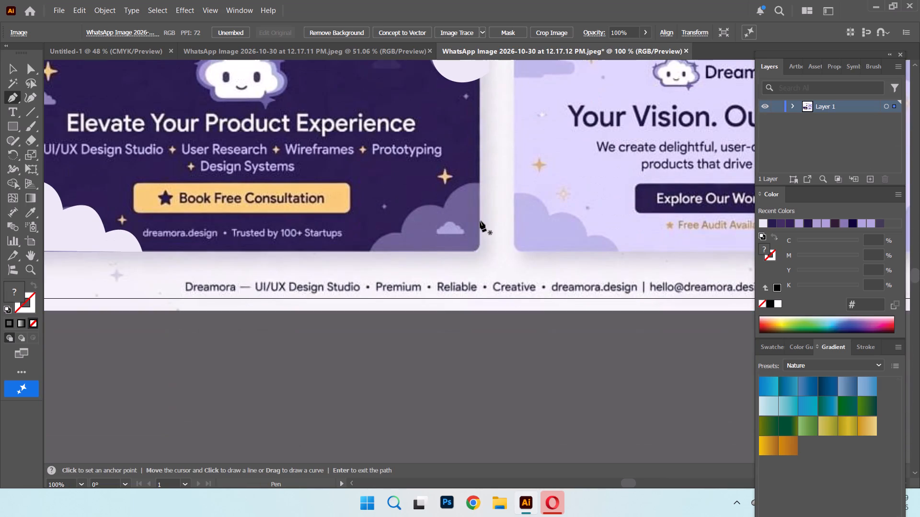
click(368, 251)
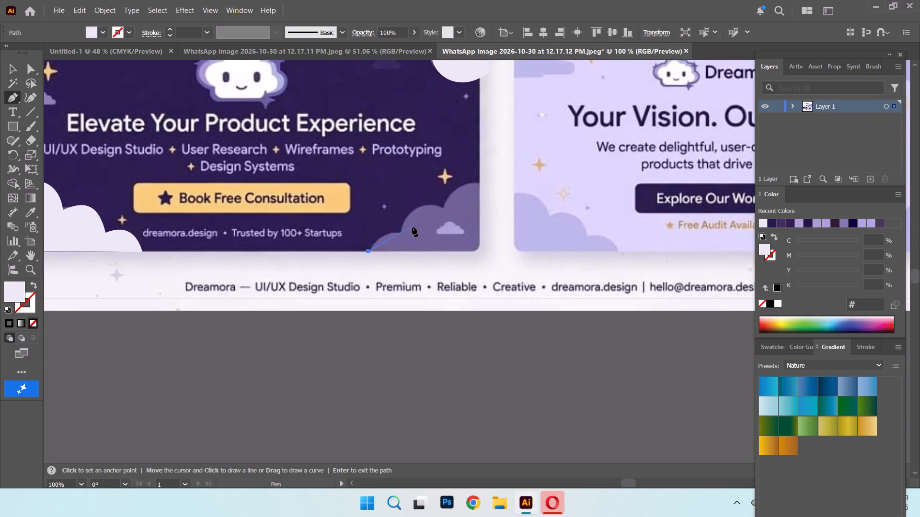
click(403, 234)
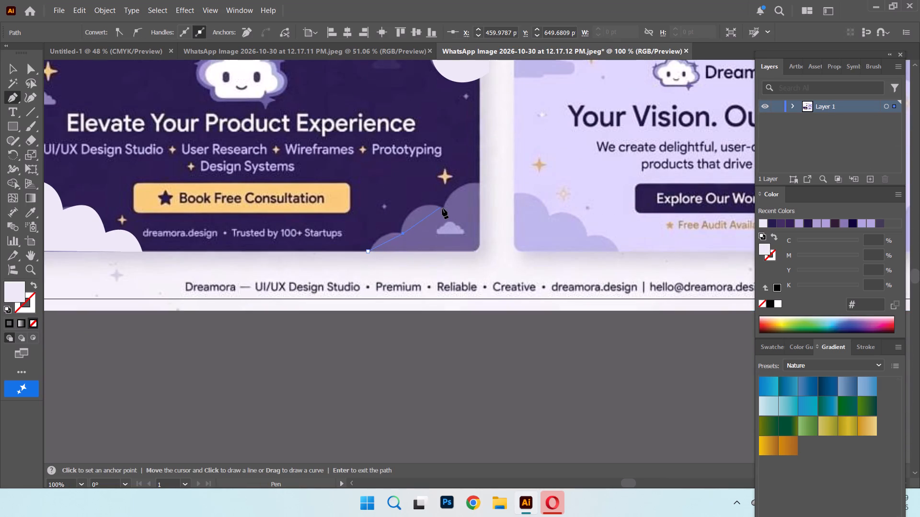
click(446, 209)
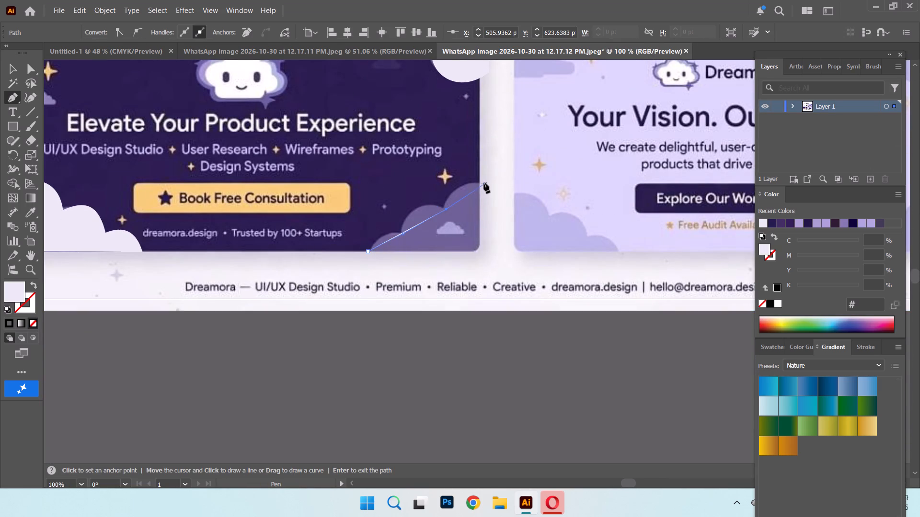
click(479, 185)
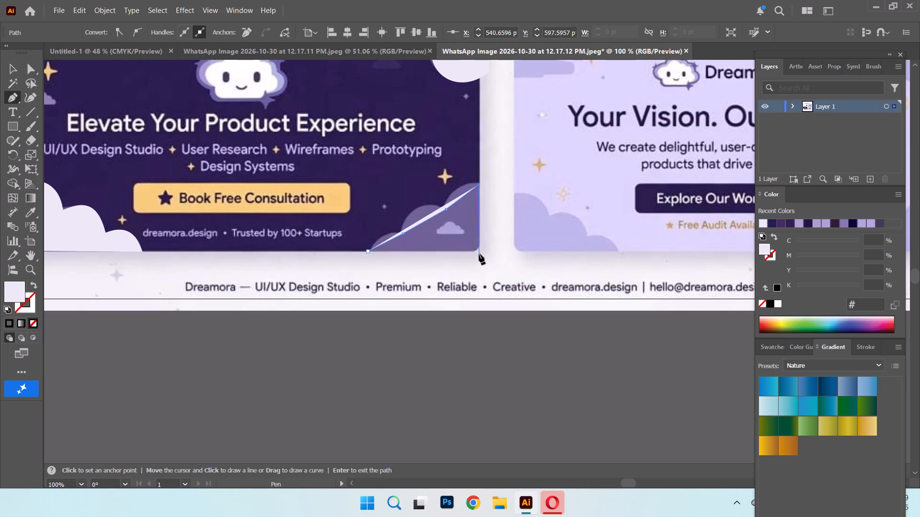
click(479, 254)
click(368, 251)
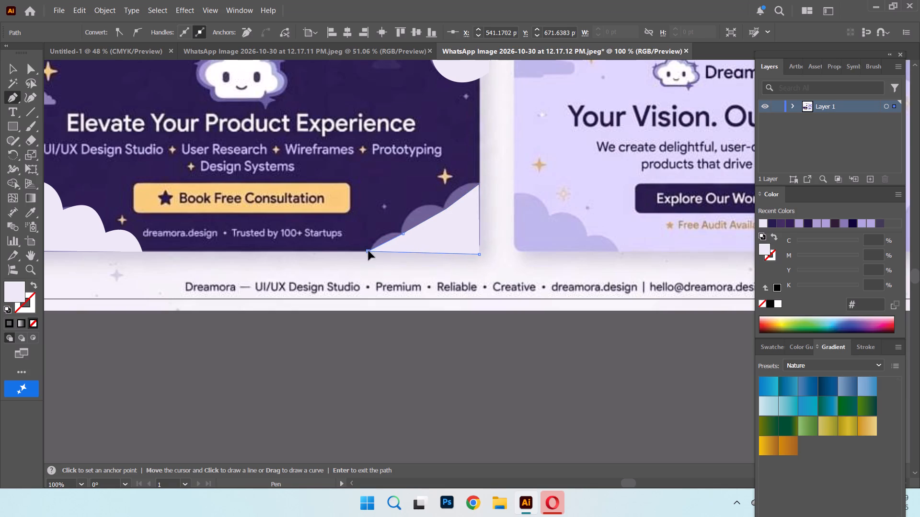
Draw a closed straight-edged Pen outline, about 119 pt wide, over the lower-left corner cloud of the "Your Vision. Our Design." banner.
click(509, 192)
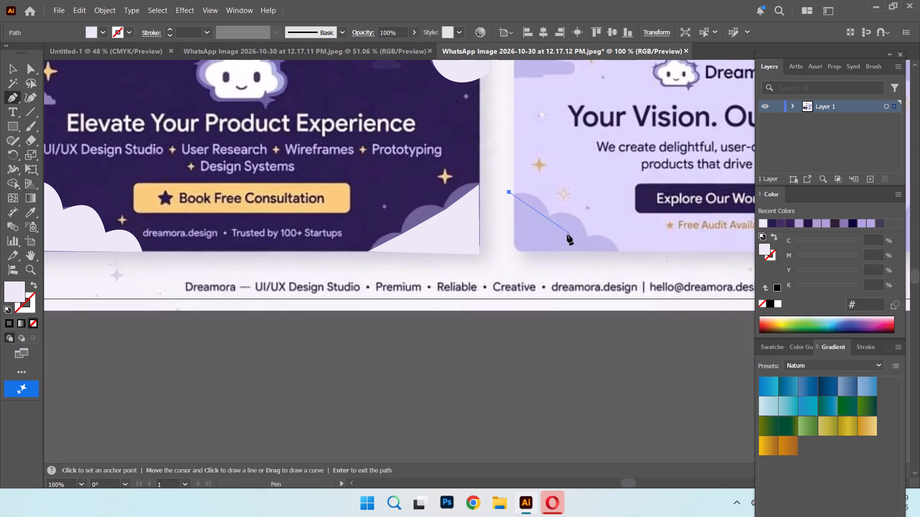
click(548, 217)
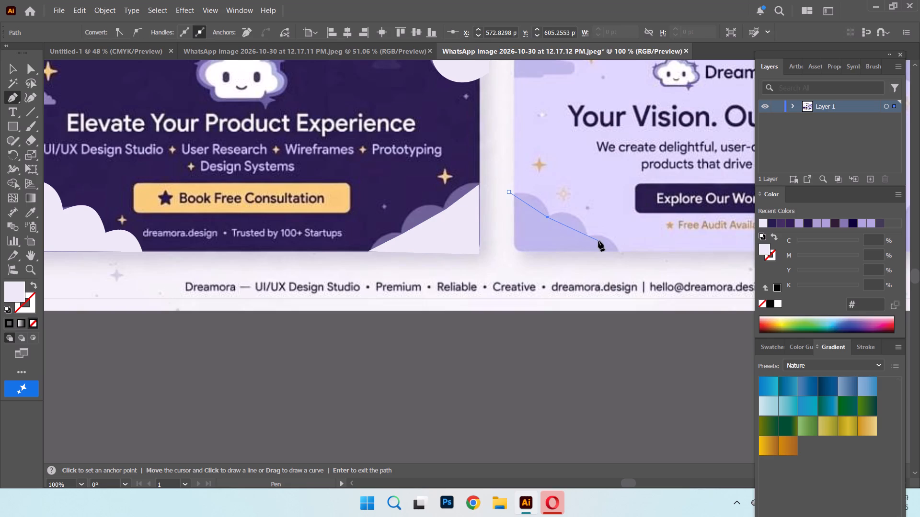
click(587, 236)
click(621, 253)
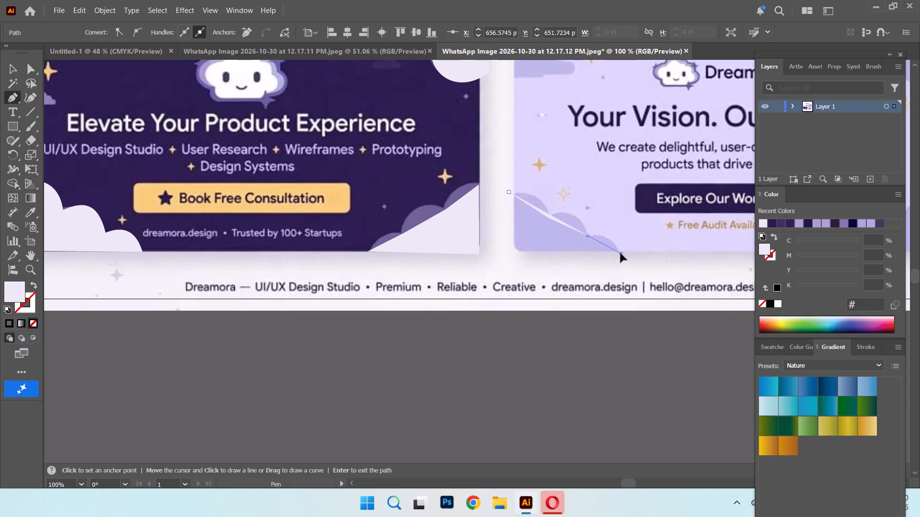
click(509, 251)
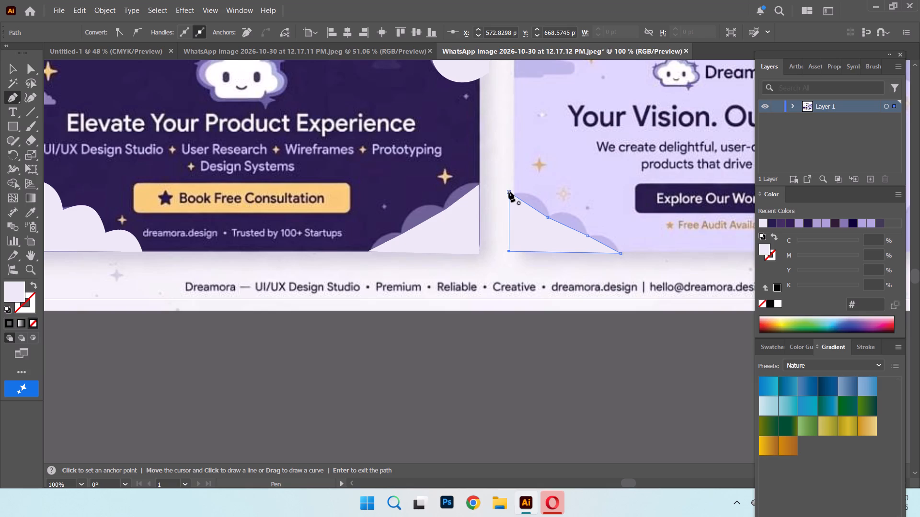
click(509, 191)
Bend the three sloping segments of the Medium Rectangle's lower-right outline into rounded bumps following the reference cloud.
scroll(596, 157, up, 5)
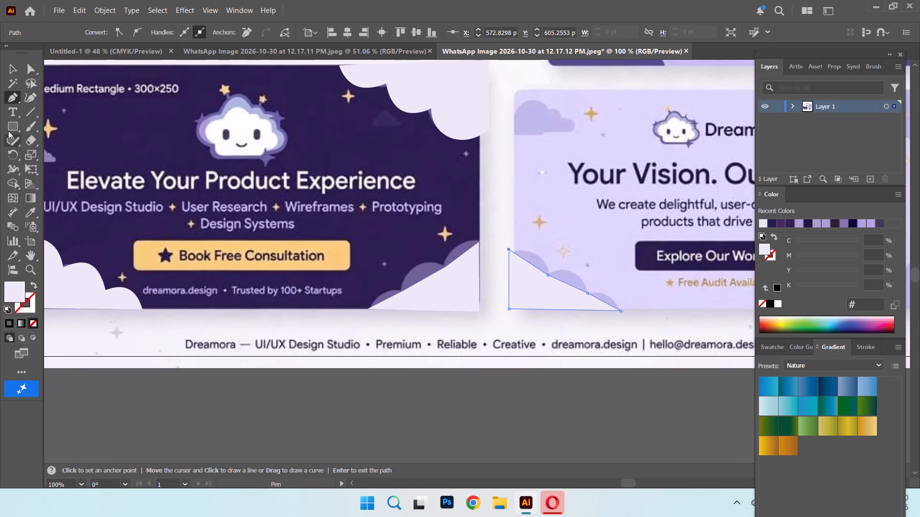
right_click(10, 104)
click(87, 136)
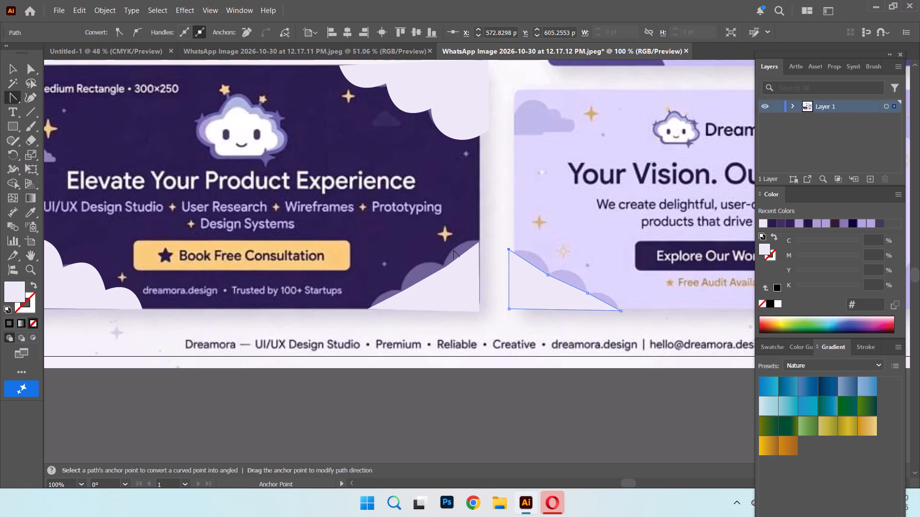
click(386, 302)
drag(386, 300, 380, 292)
click(380, 292)
drag(429, 278, 415, 271)
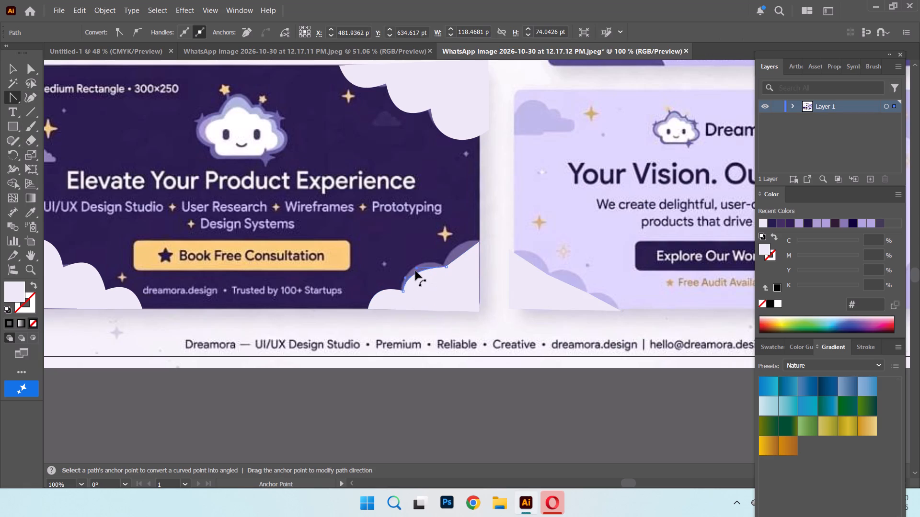
drag(415, 271, 415, 265)
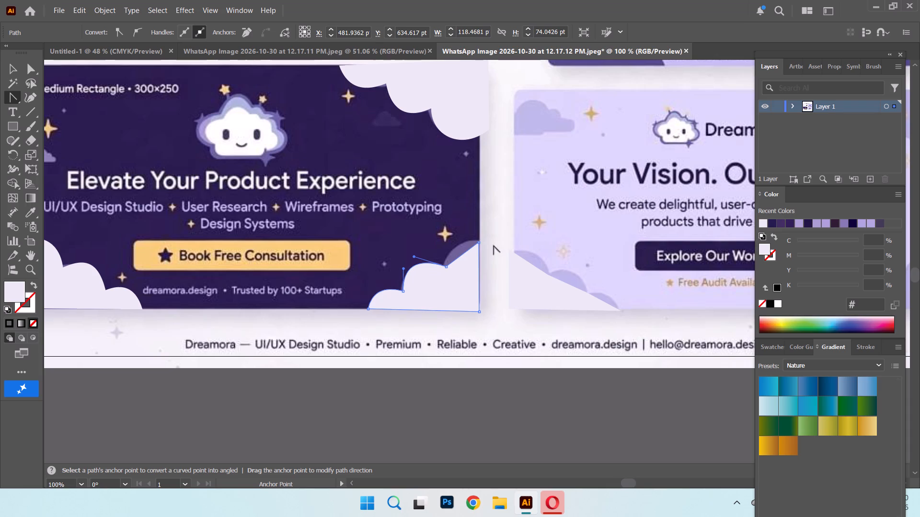
drag(463, 255, 454, 246)
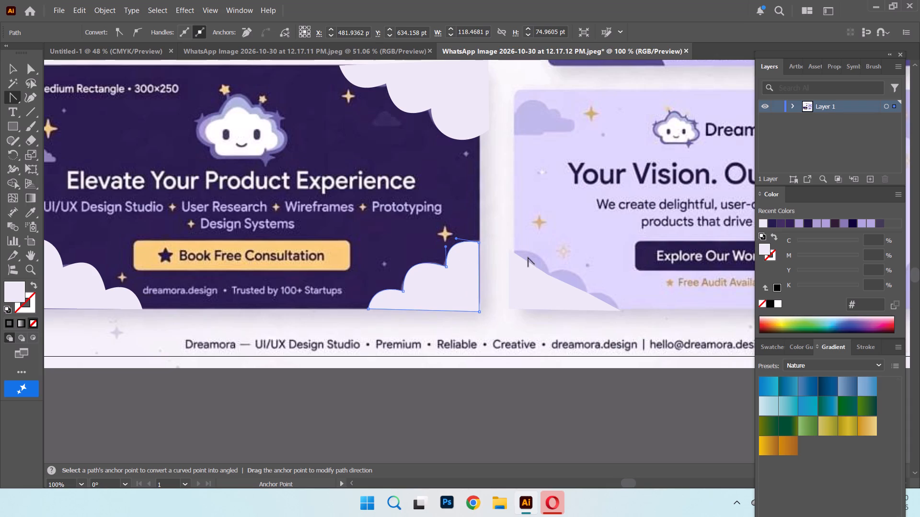
Curve the three sloping segments of the "Your Vision. Our Design." banner's lower-left outline into rounded cloud bumps matching the reference.
drag(528, 263, 532, 252)
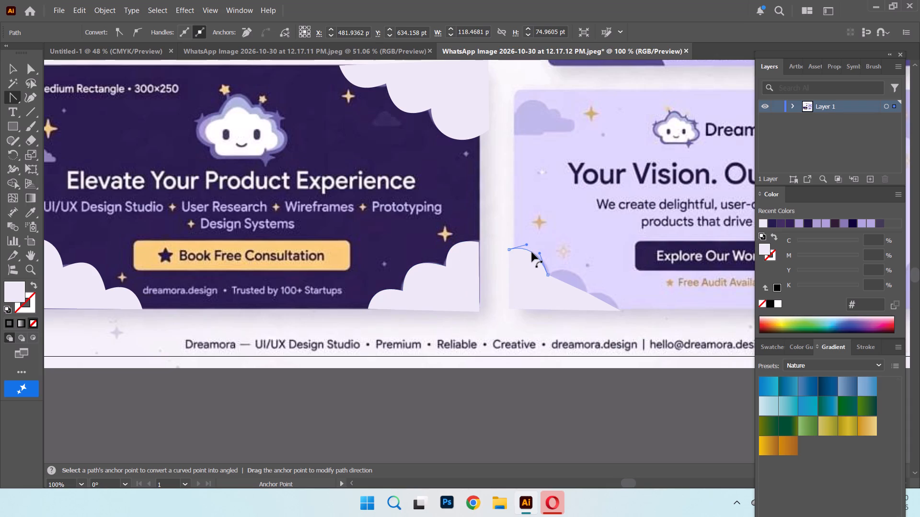
drag(532, 252, 535, 253)
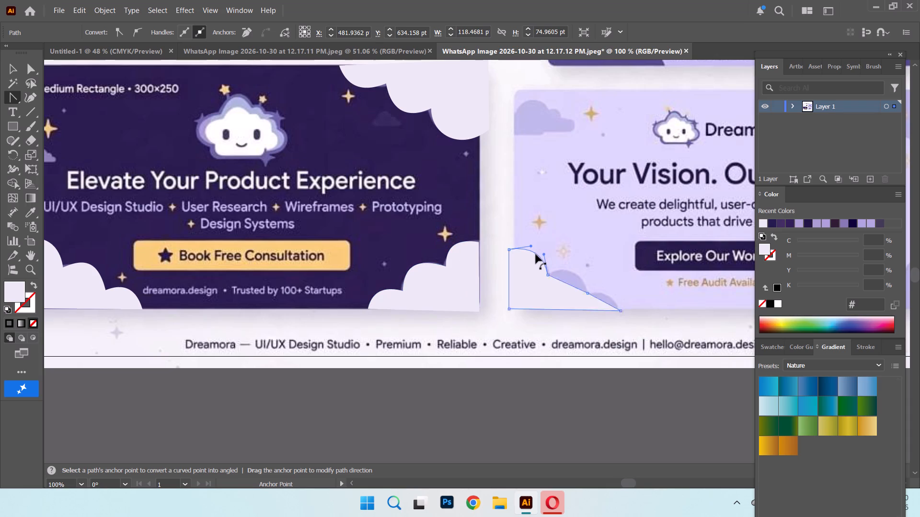
drag(566, 283, 571, 276)
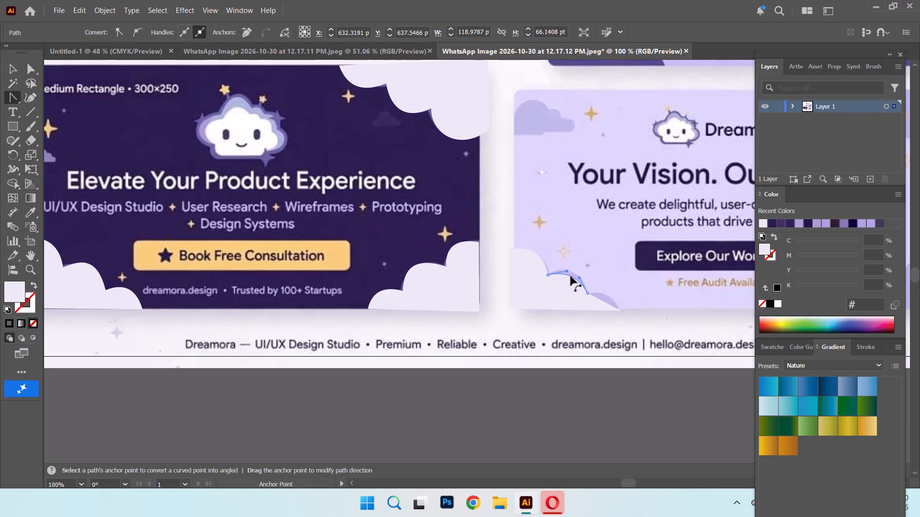
drag(571, 276, 572, 273)
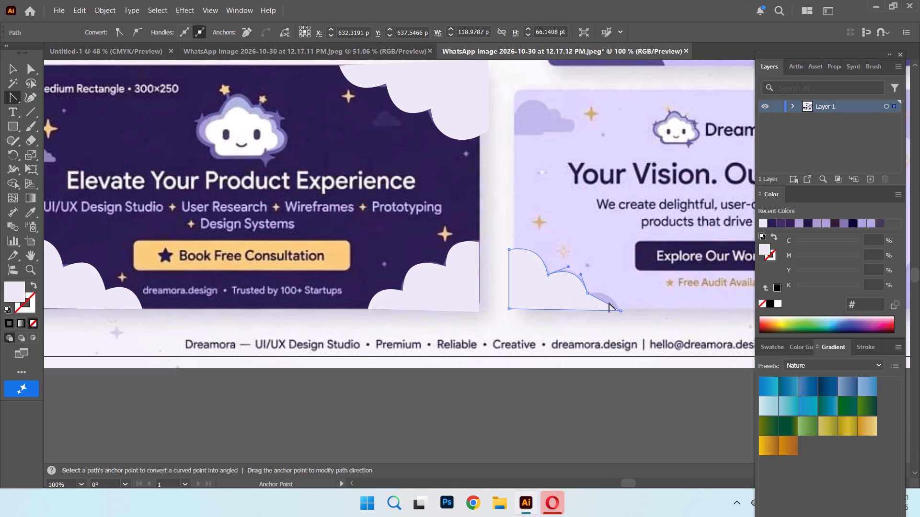
drag(604, 303, 607, 294)
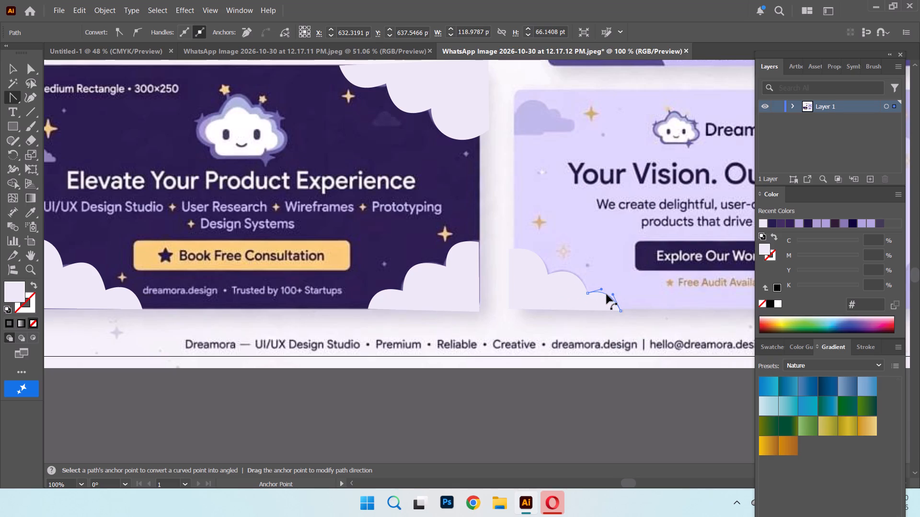
drag(607, 294, 609, 292)
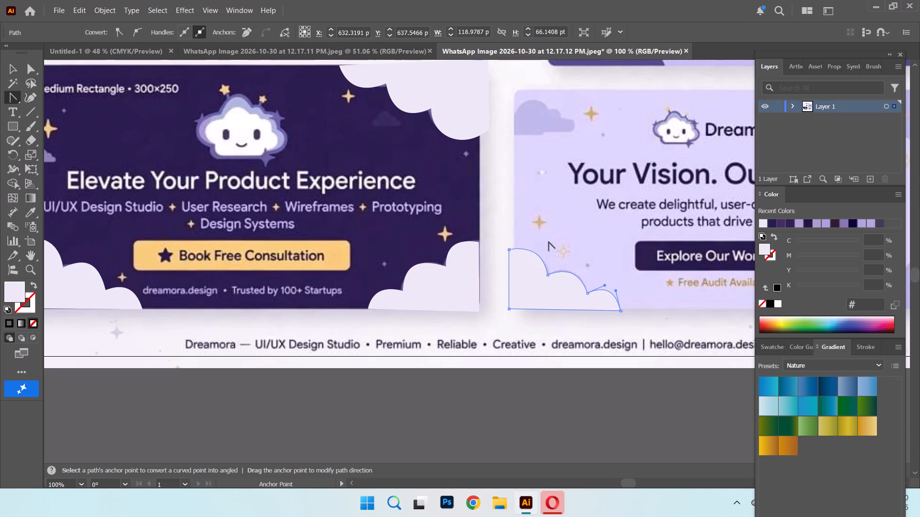
Move the Medium Rectangle's upper-right cloud shape slightly down to uncover part of the reference cloud beneath it.
scroll(541, 237, up, 6)
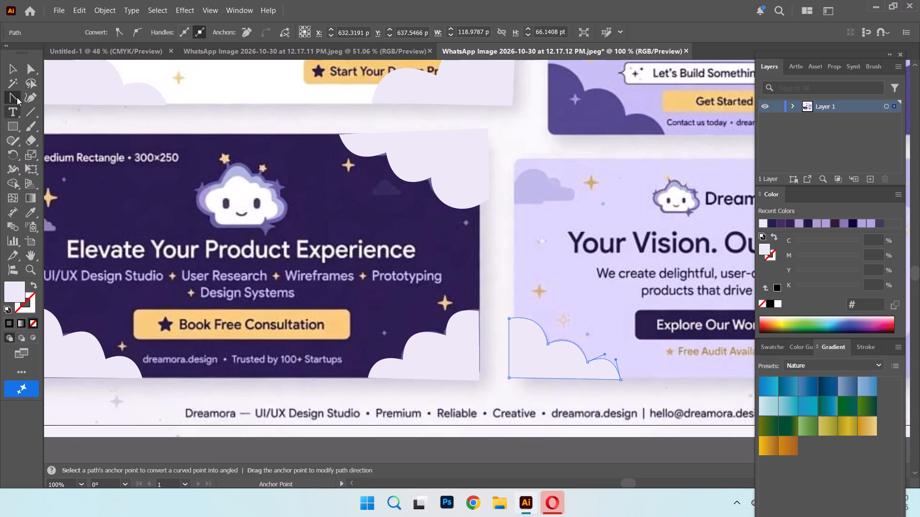
click(12, 67)
drag(422, 165, 419, 178)
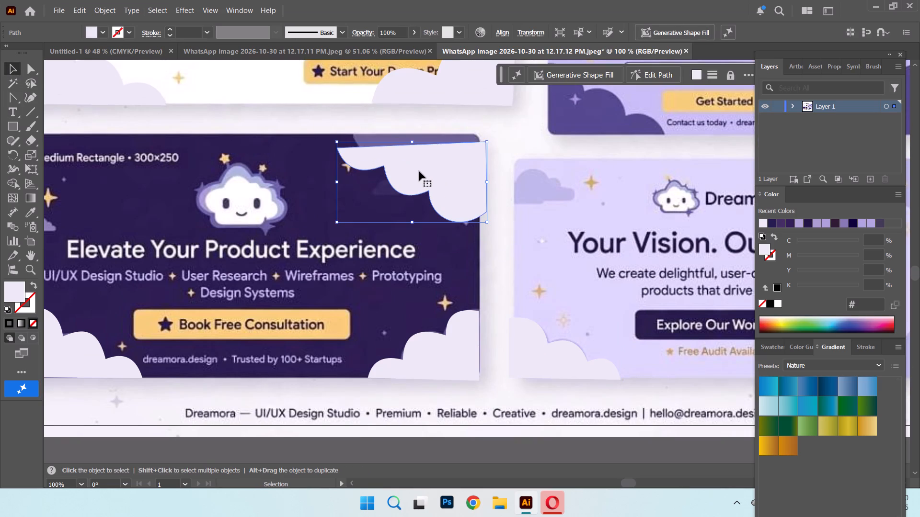
Fill all three Medium Rectangle corner cloud shapes with the muted purple sampled from the reference's upper-right cloud.
shift+click(76, 352)
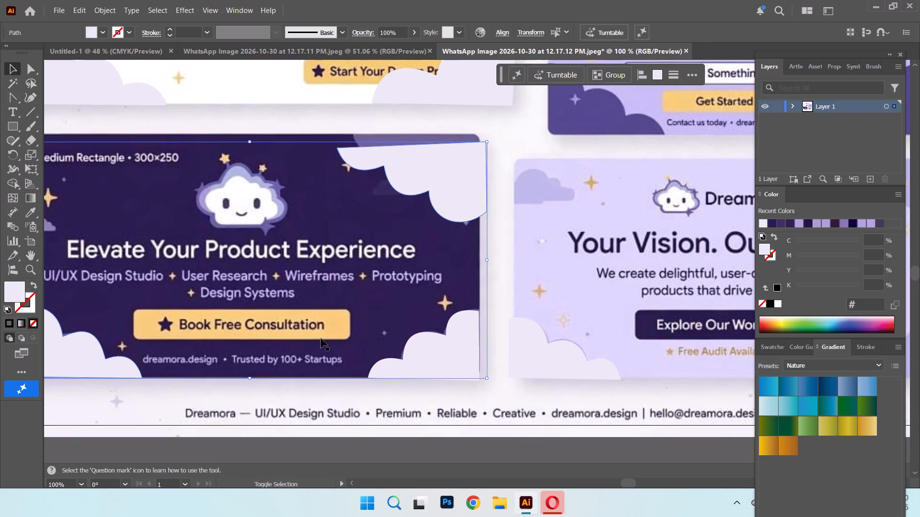
shift+click(433, 353)
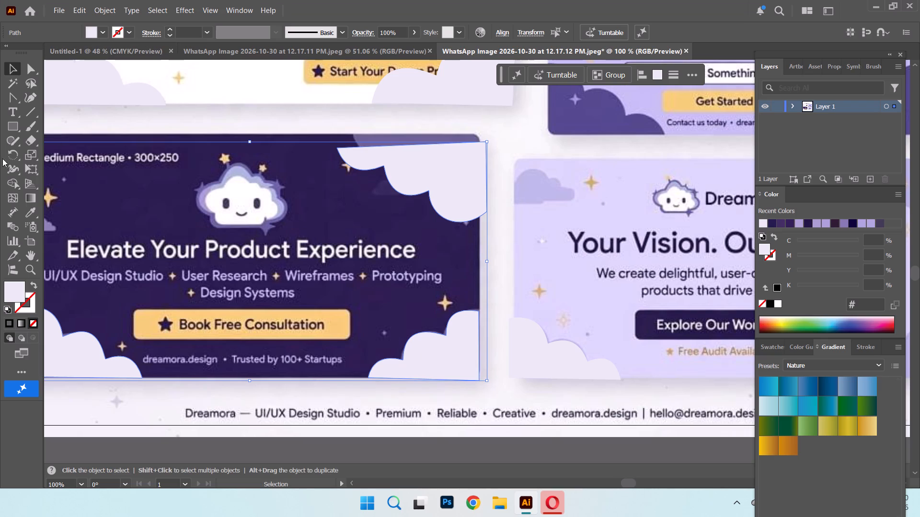
click(31, 214)
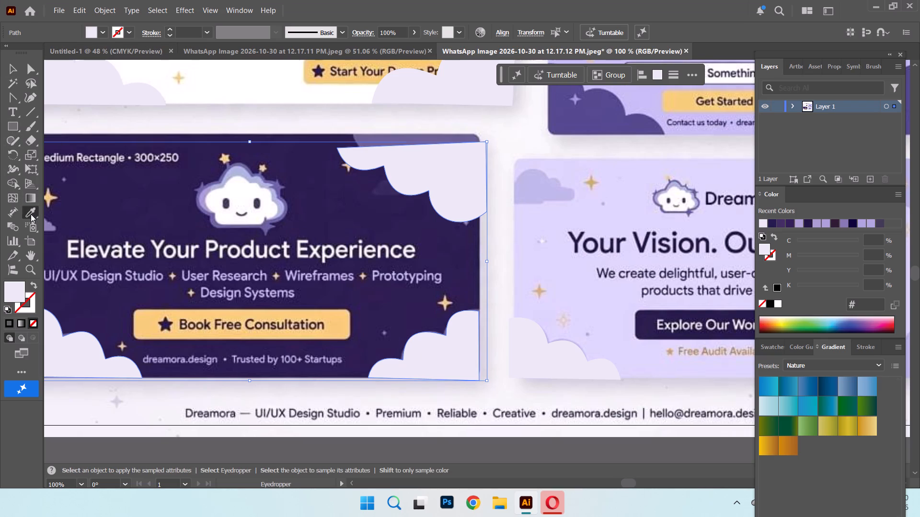
click(368, 136)
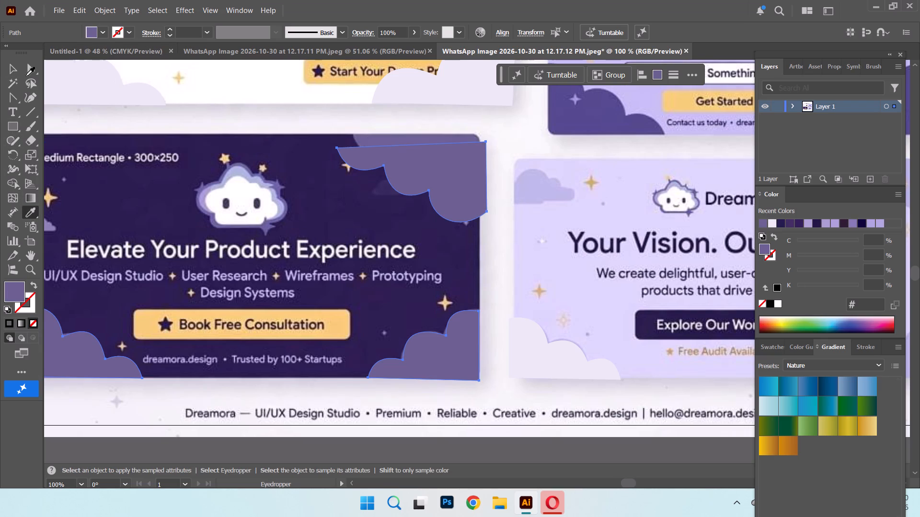
Move only the upper-right purple cloud shape back up to cover the Medium Rectangle banner's upper-right corner cloud.
click(9, 65)
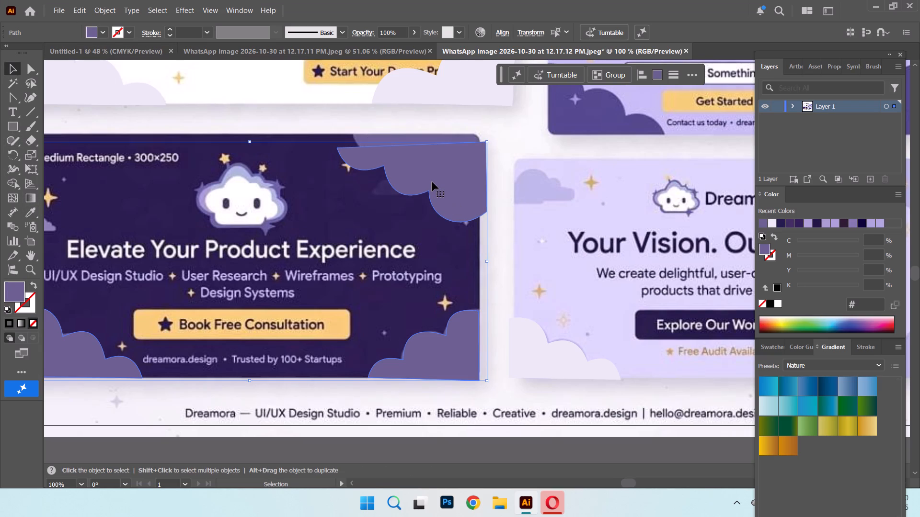
click(432, 182)
click(509, 157)
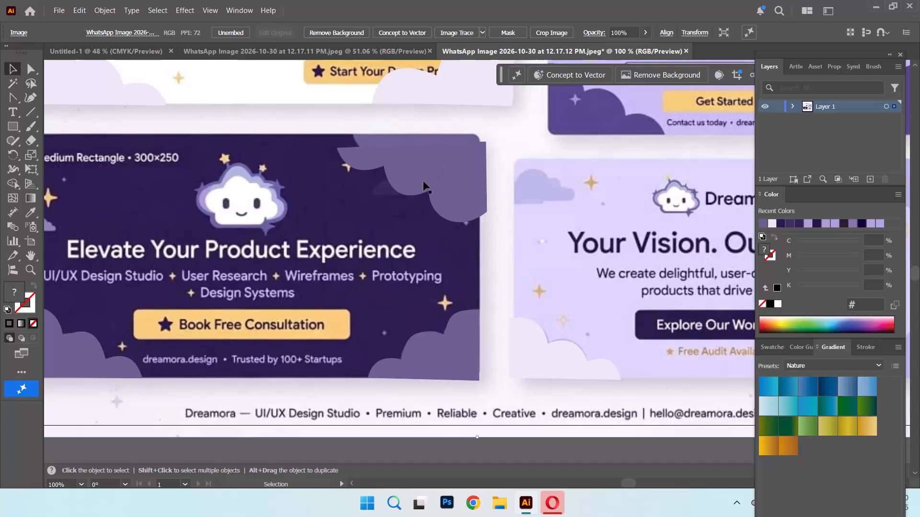
drag(422, 182, 420, 169)
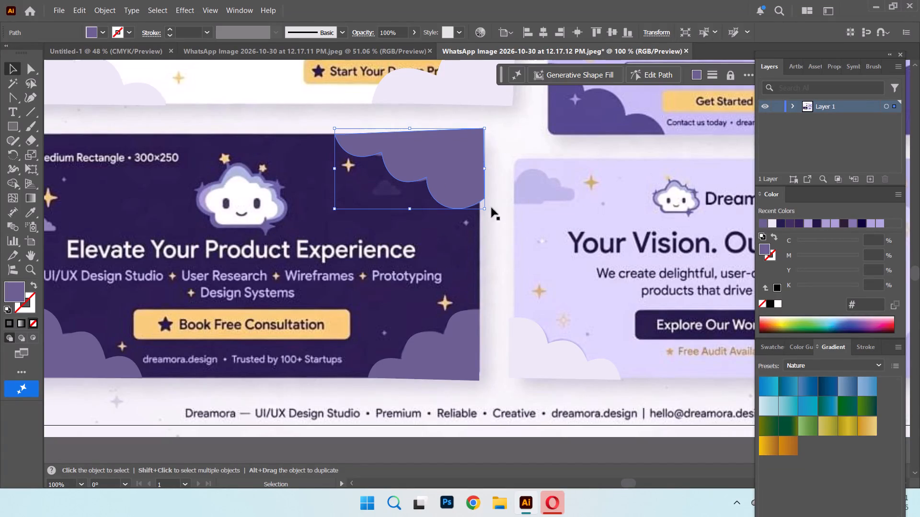
Draw a closed straight-edged Pen outline over the small upper-left cloud of the "Your Vision. Our Design." banner.
right_click(18, 98)
click(59, 94)
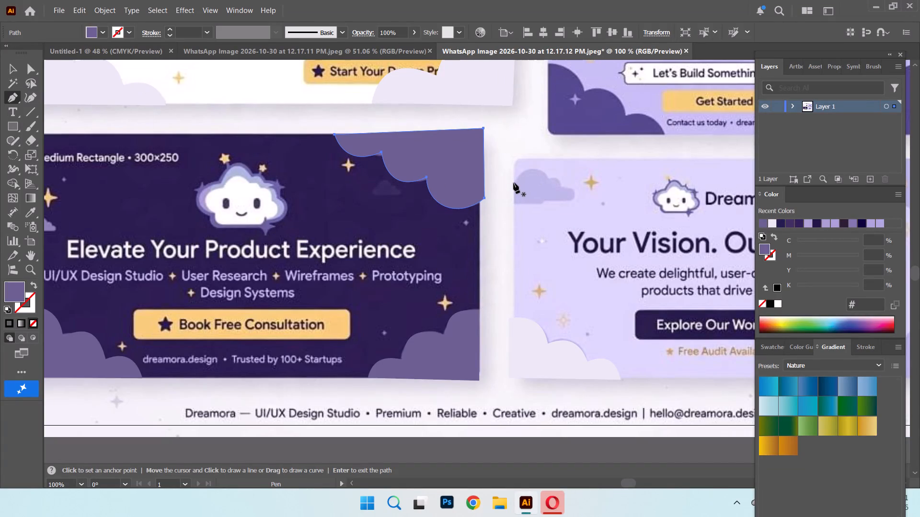
click(513, 183)
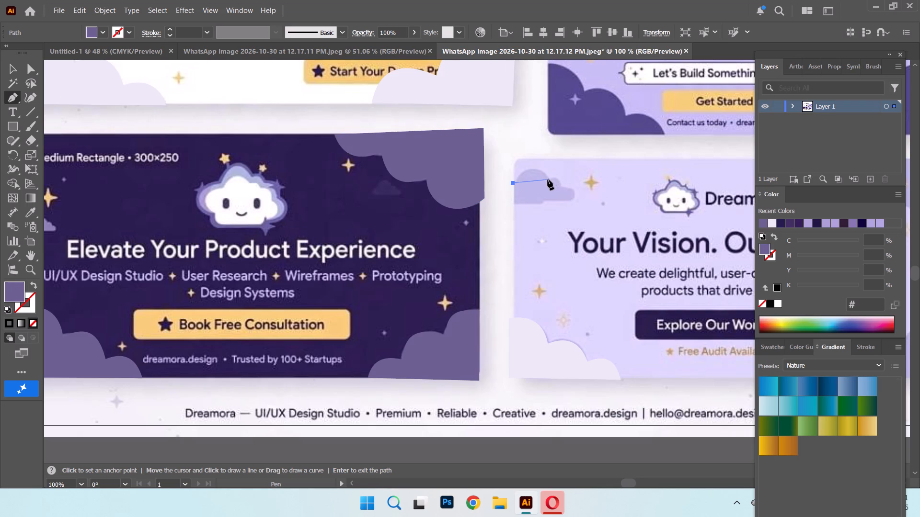
click(548, 179)
click(564, 187)
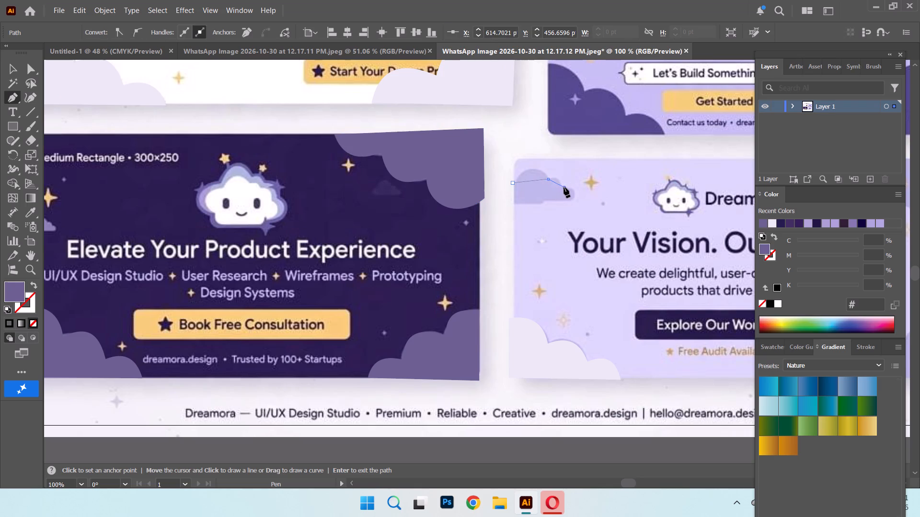
click(570, 200)
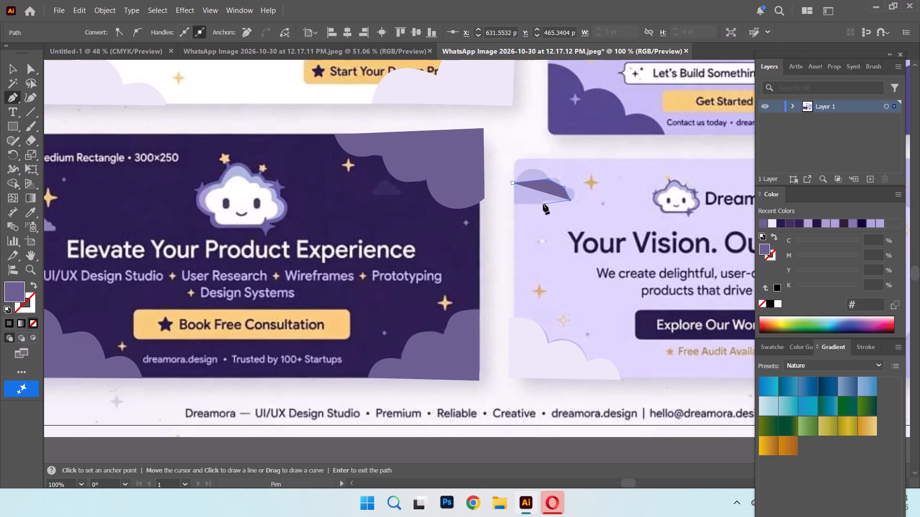
drag(543, 198, 522, 195)
drag(522, 195, 522, 195)
click(542, 197)
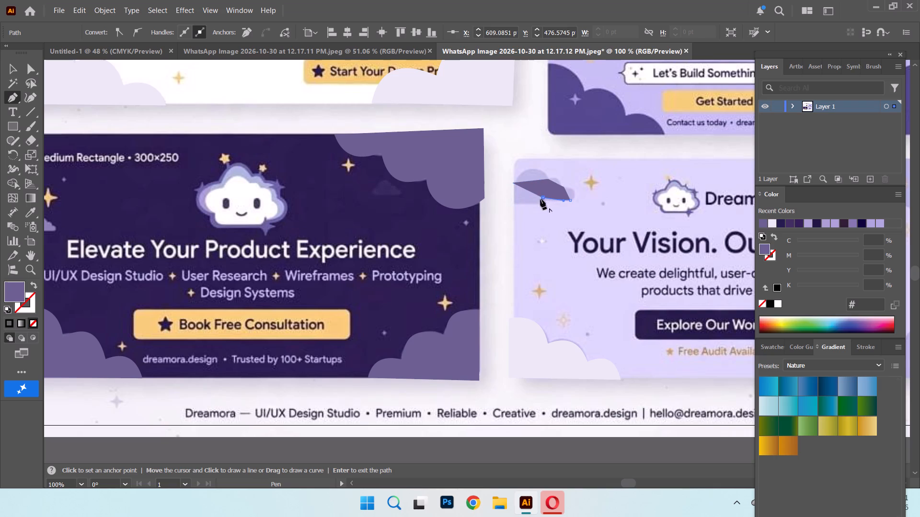
drag(509, 201, 474, 191)
drag(474, 191, 471, 194)
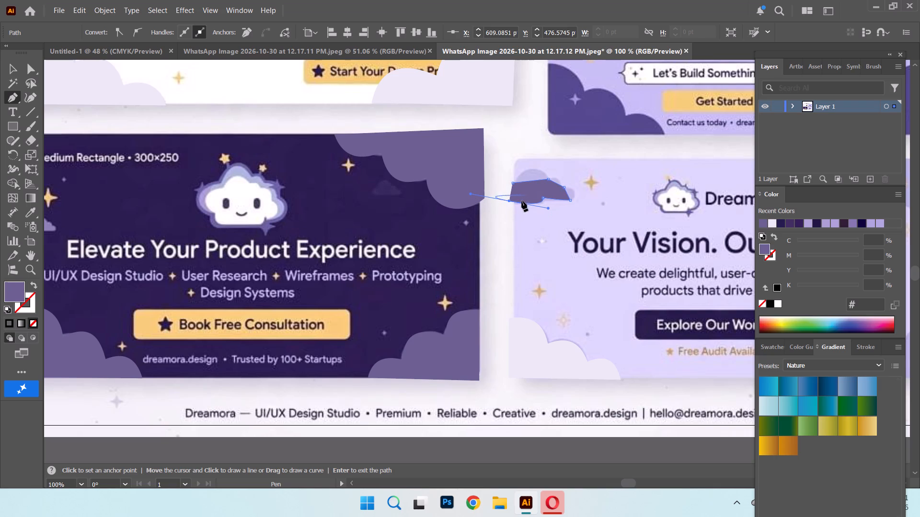
click(510, 201)
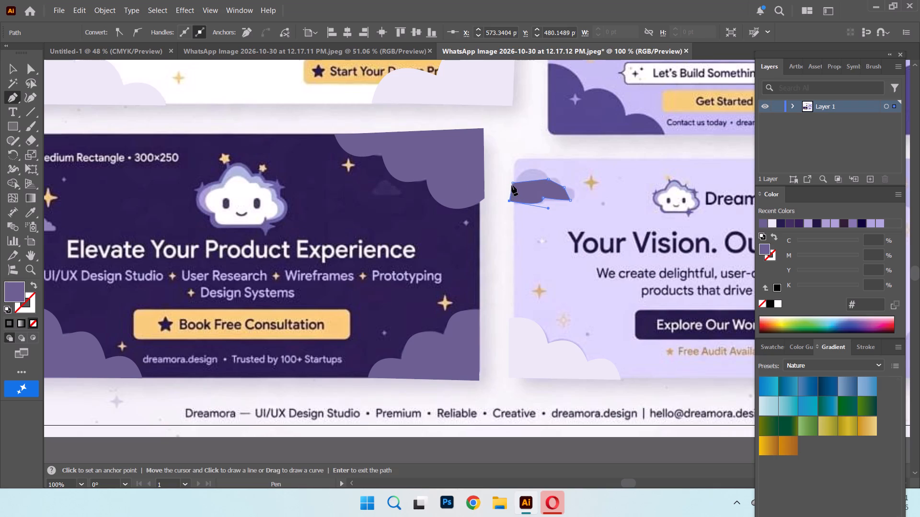
click(507, 181)
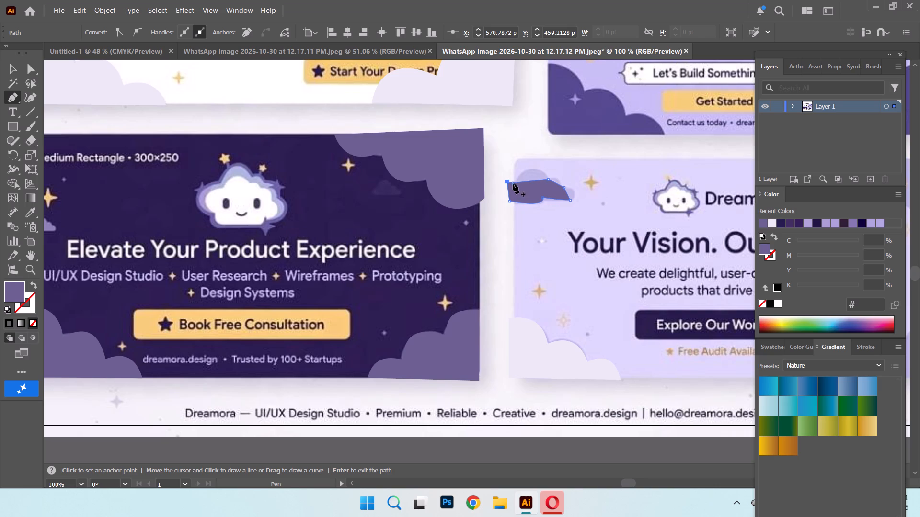
click(513, 182)
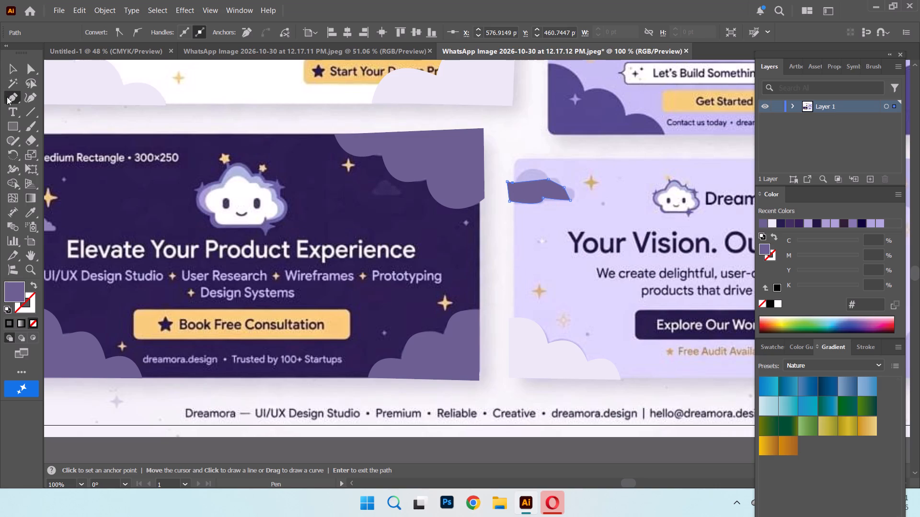
Curve the upper segments of the "Your Vision. Our Design." banner's small cloud outline into rounded bumps matching the reference.
right_click(8, 100)
click(84, 142)
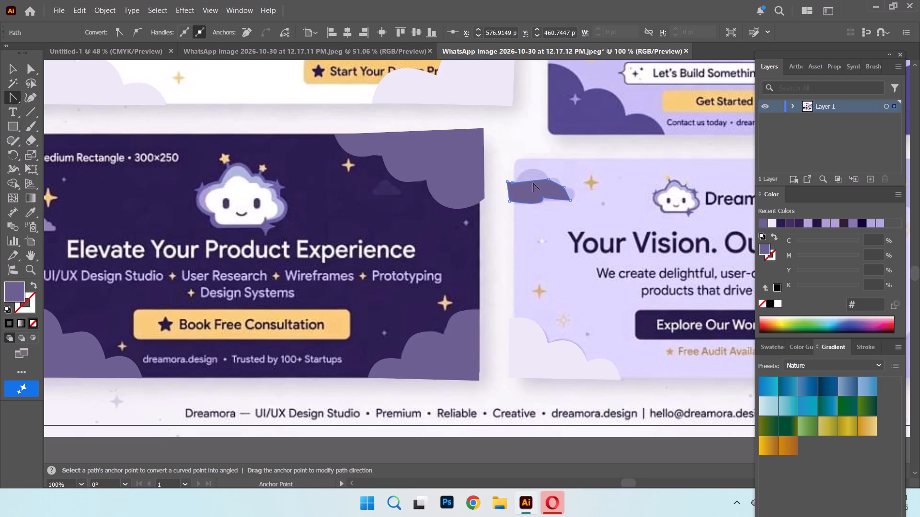
drag(532, 181, 532, 169)
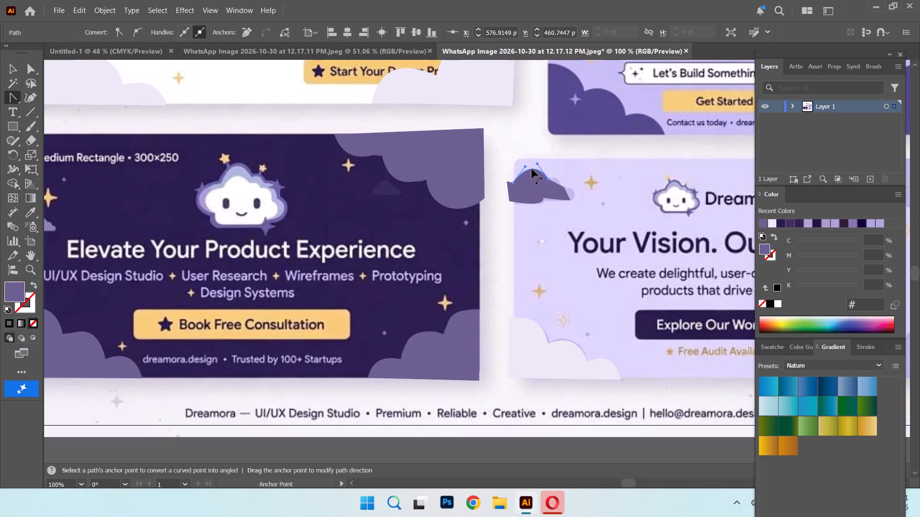
drag(532, 169, 529, 169)
drag(557, 185, 560, 179)
click(564, 191)
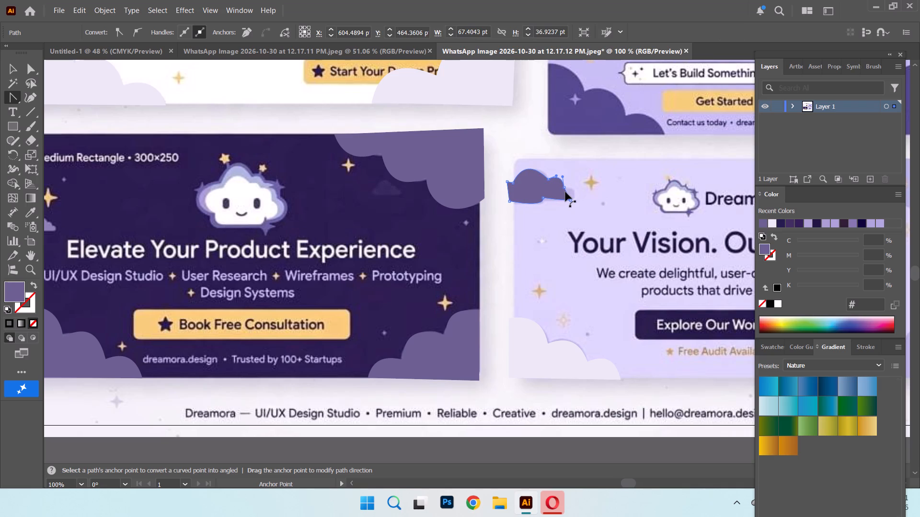
Curve the right end of the "Your Vision. Our Design." banner's small cloud outline into a rounded bump.
drag(565, 192, 573, 191)
click(555, 198)
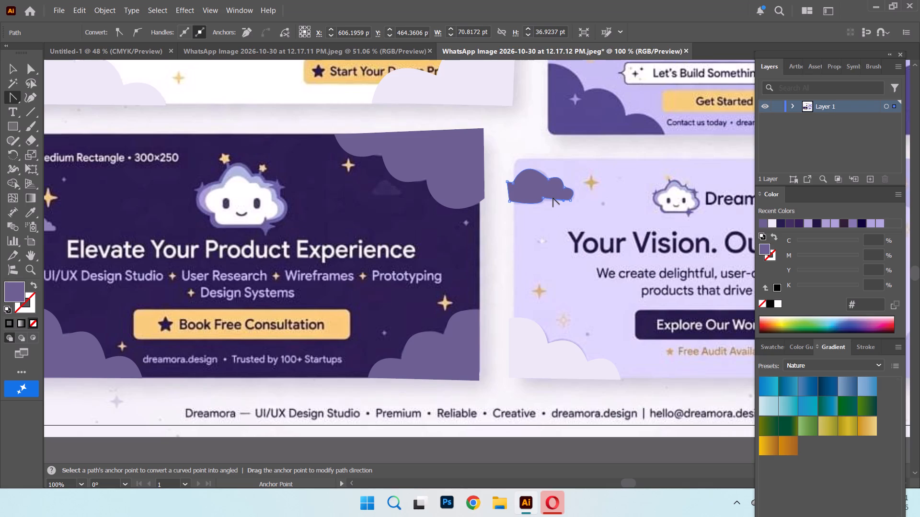
click(553, 198)
click(552, 201)
Draw a closed straight-edged Pen outline over the upper-left corner cloud of the Skyscraper 160×600 banner.
drag(628, 484, 635, 483)
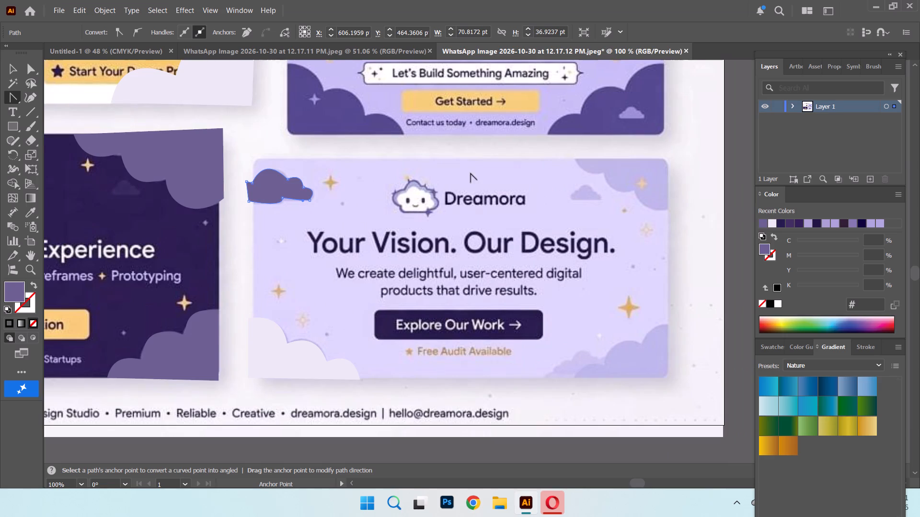
scroll(472, 195, up, 14)
scroll(540, 223, up, 7)
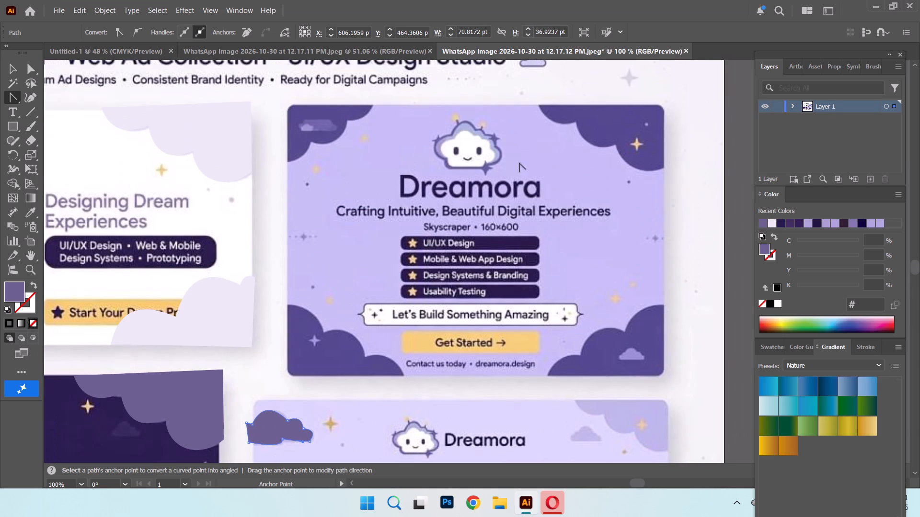
right_click(8, 98)
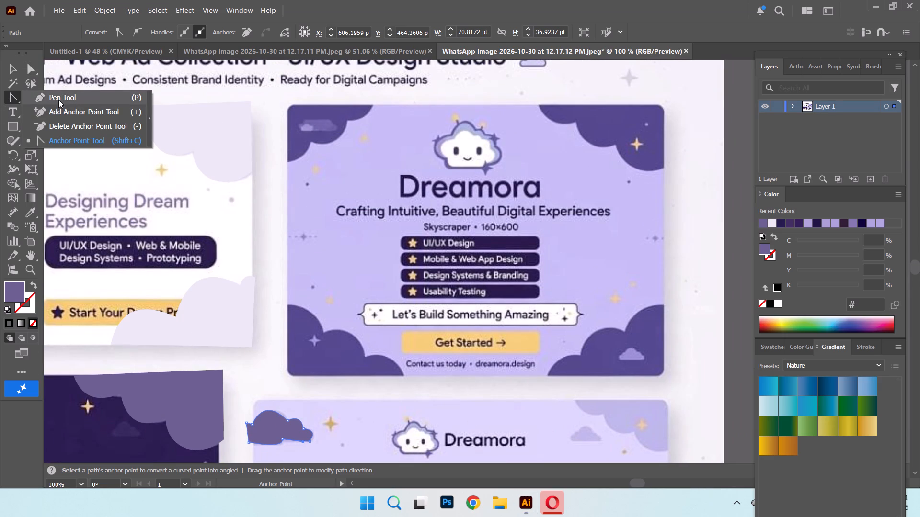
click(58, 100)
click(287, 160)
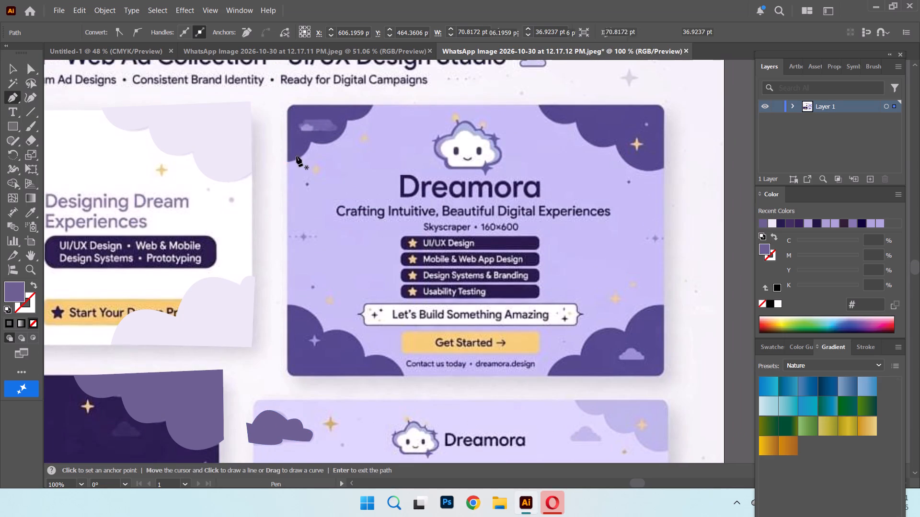
click(311, 141)
click(348, 120)
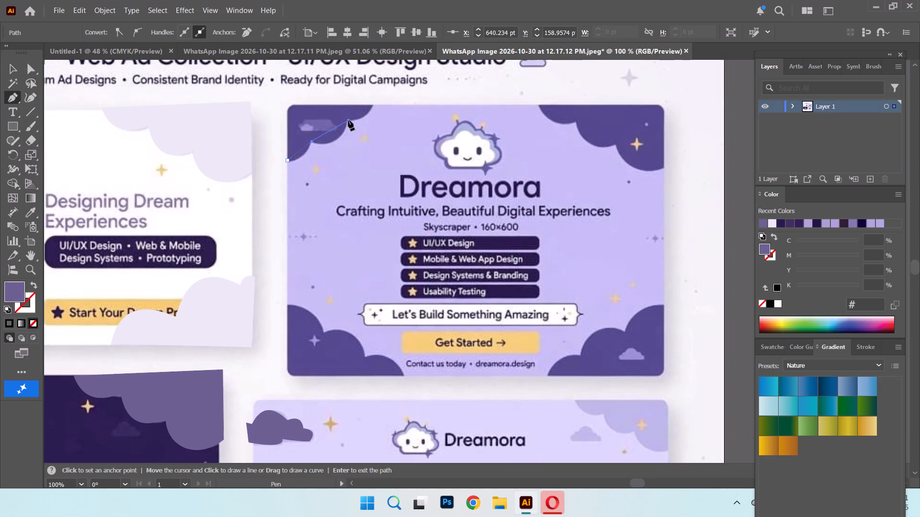
click(372, 102)
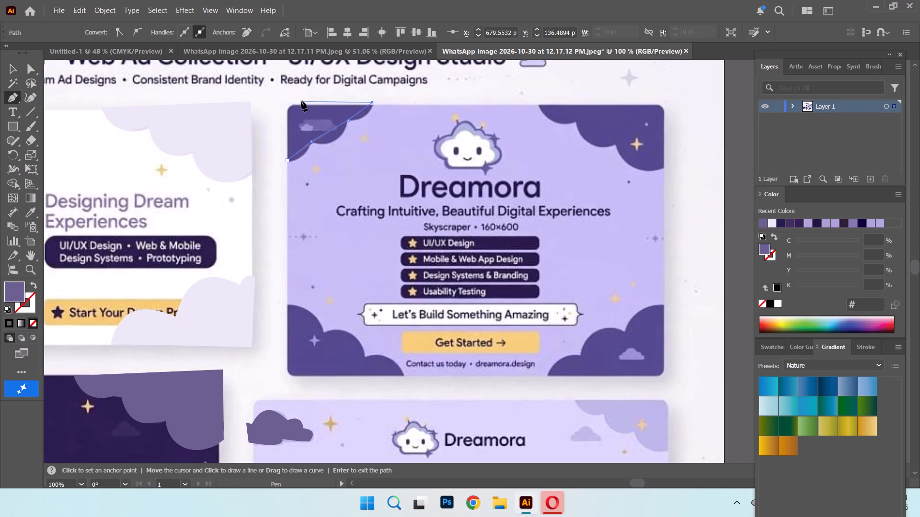
click(287, 102)
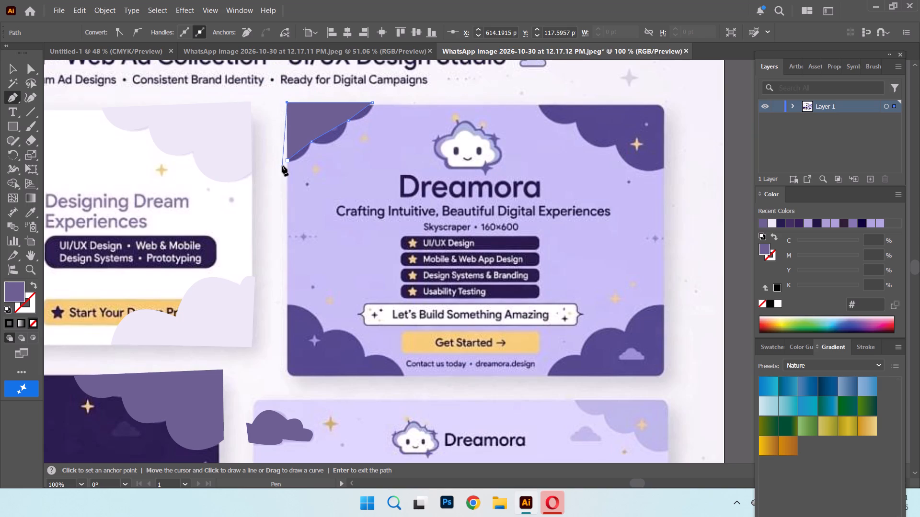
click(287, 160)
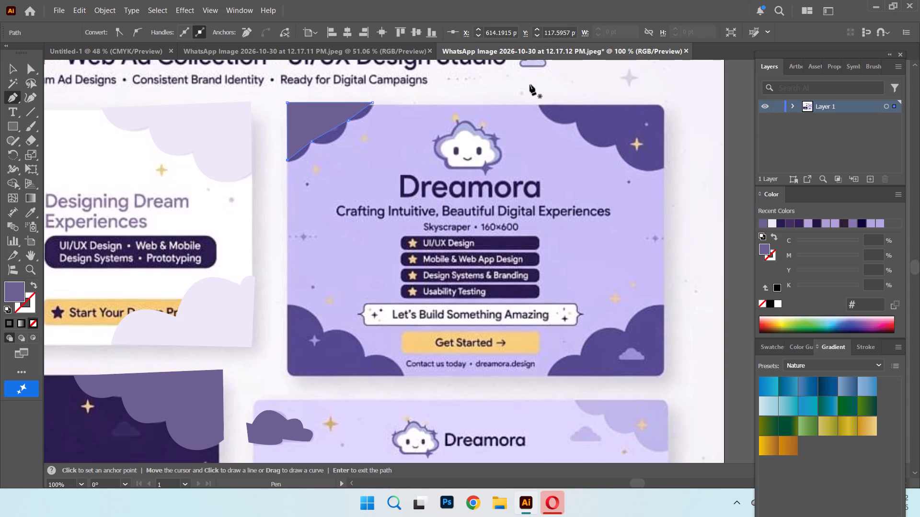
Draw a straight-edged Pen outline around the Skyscraper banner's upper-right corner cloud, extending slightly above the banner's top edge.
click(531, 92)
click(576, 120)
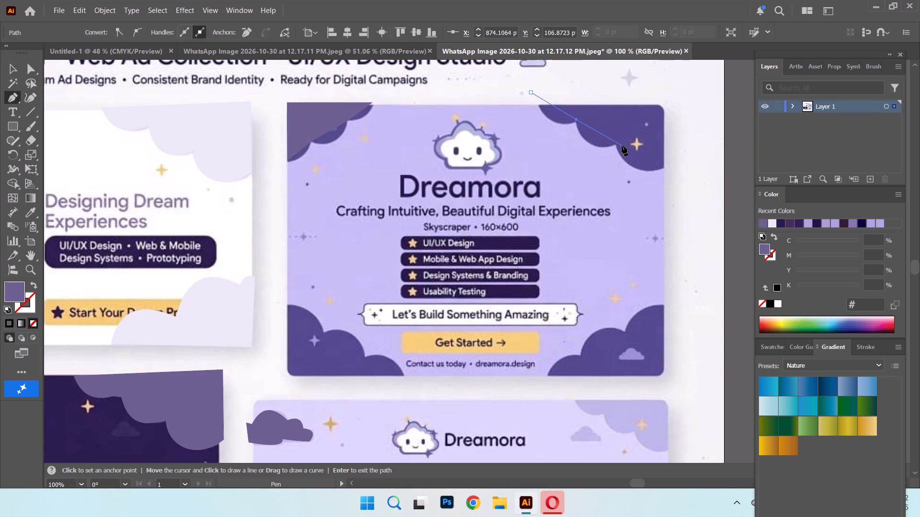
click(617, 145)
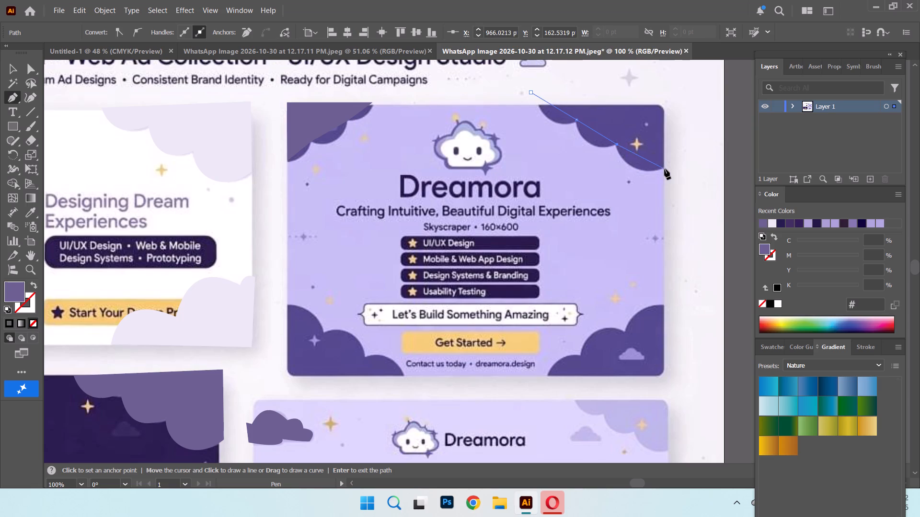
click(665, 166)
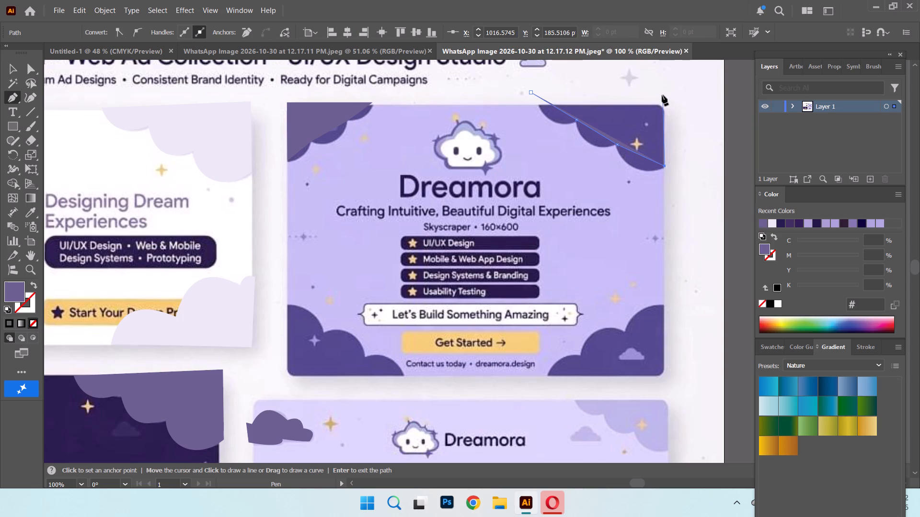
click(662, 95)
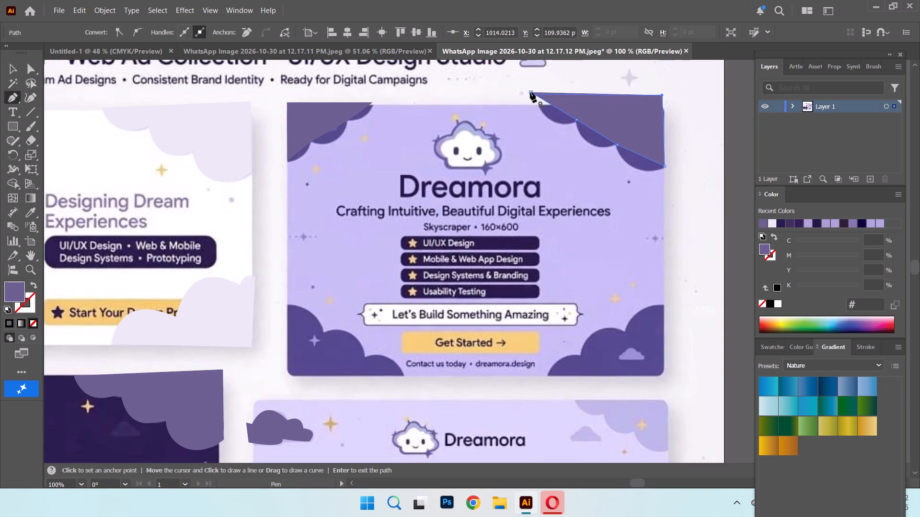
click(530, 91)
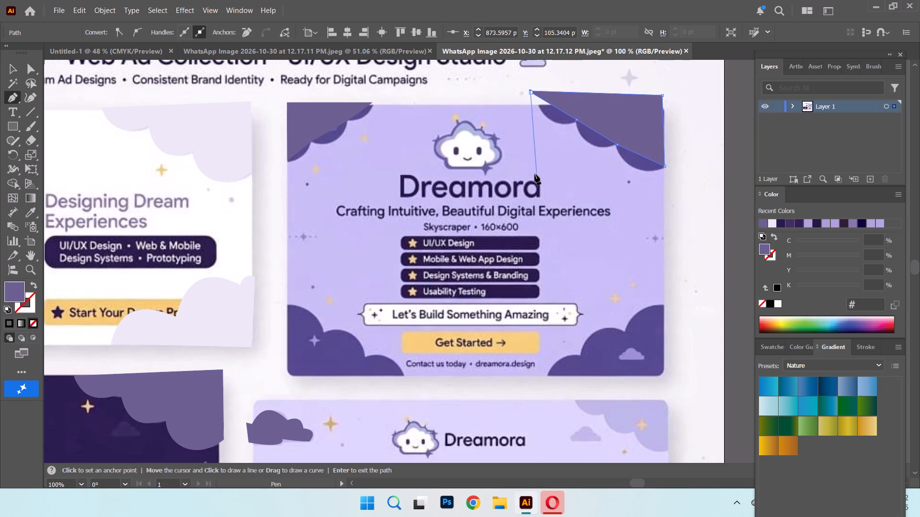
Undo the last Pen change and close the Skyscraper banner's upper-right cloud outline at its starting anchor.
key(ctrl+z)
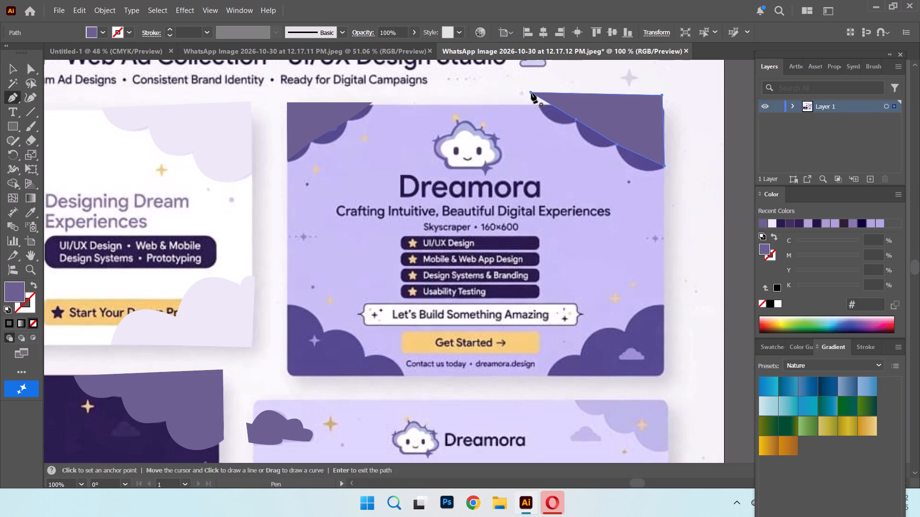
click(530, 92)
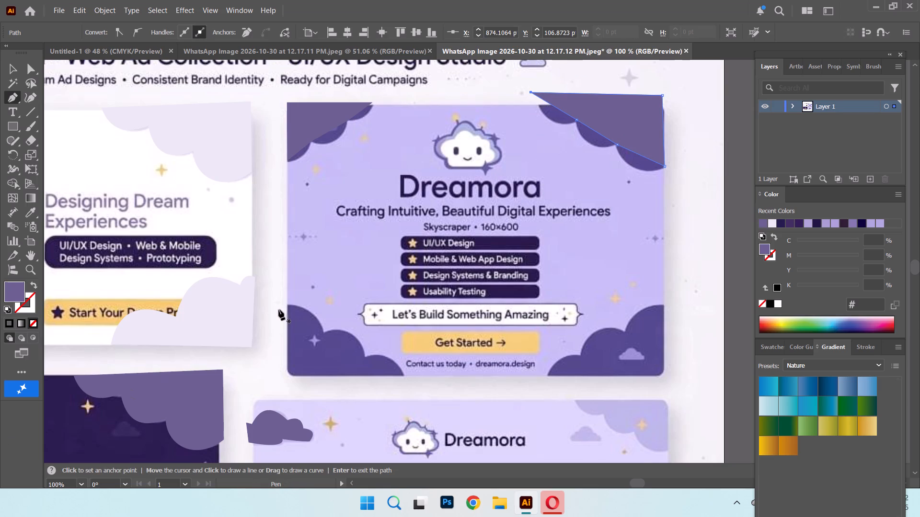
Draw a closed straight-edged Pen outline over the Skyscraper banner's lower-left cloud, with three sloping segments between the cloud's notches.
click(280, 306)
click(322, 334)
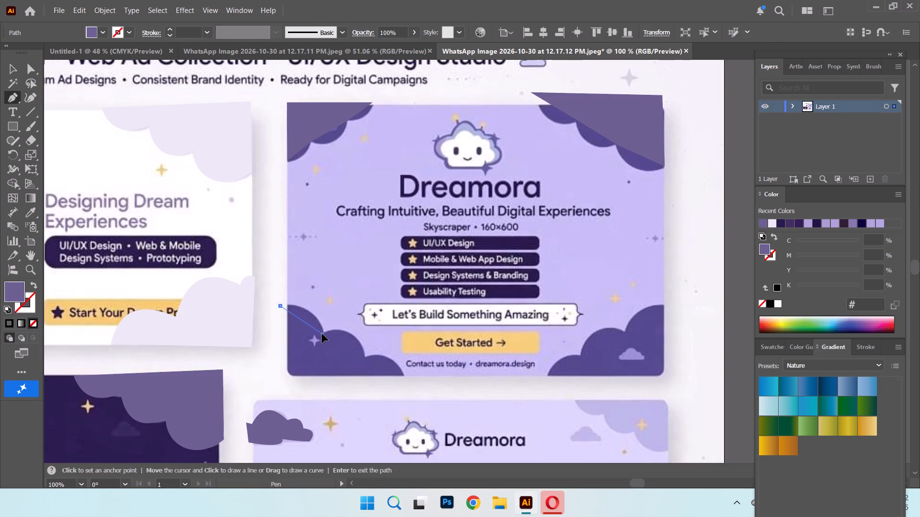
click(366, 360)
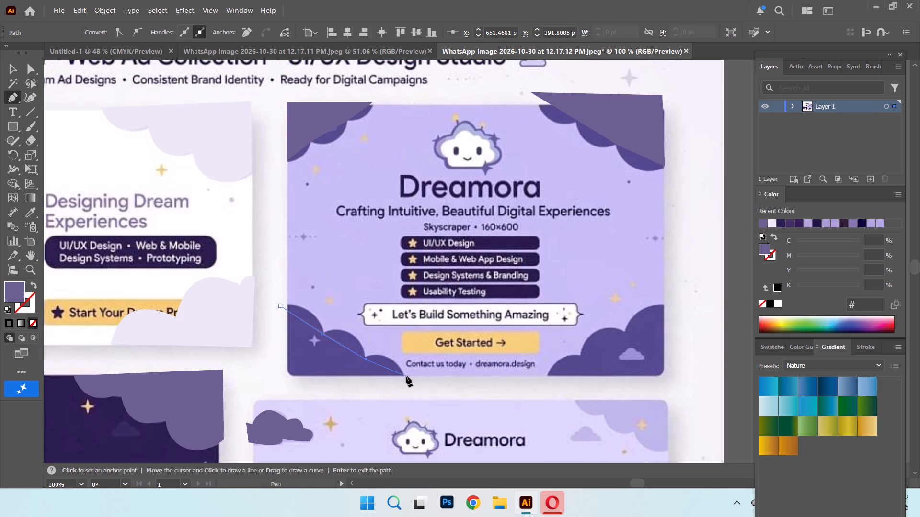
click(405, 374)
click(279, 376)
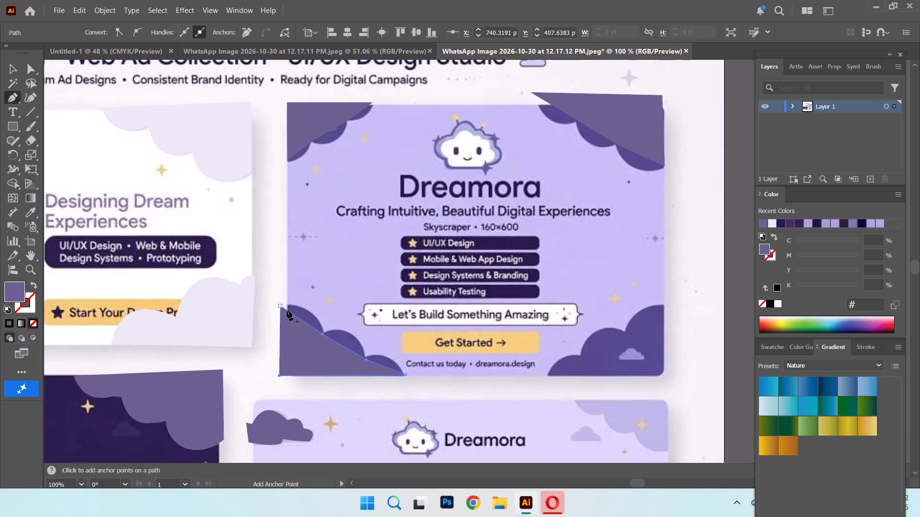
click(281, 306)
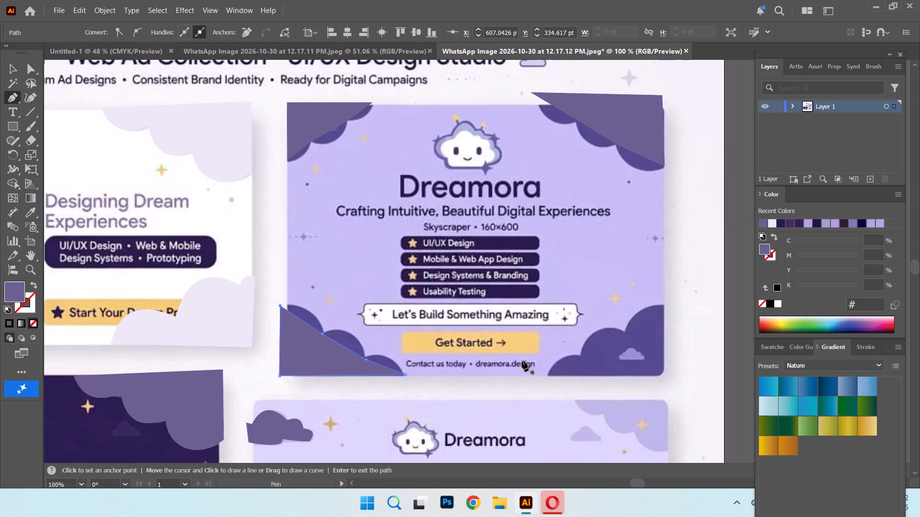
Draw a closed straight-edged Pen outline over the Skyscraper banner's lower-right cloud, with three sloping segments between the cloud's notches.
click(545, 378)
click(584, 356)
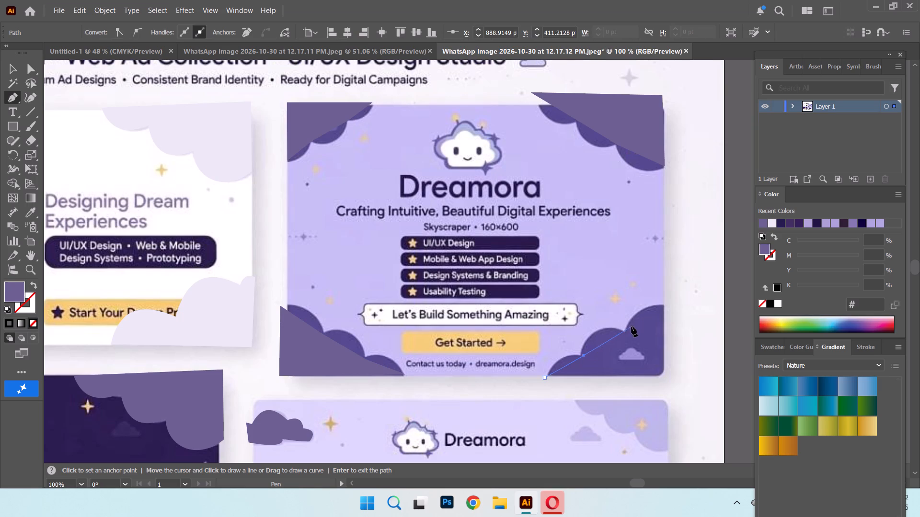
click(626, 333)
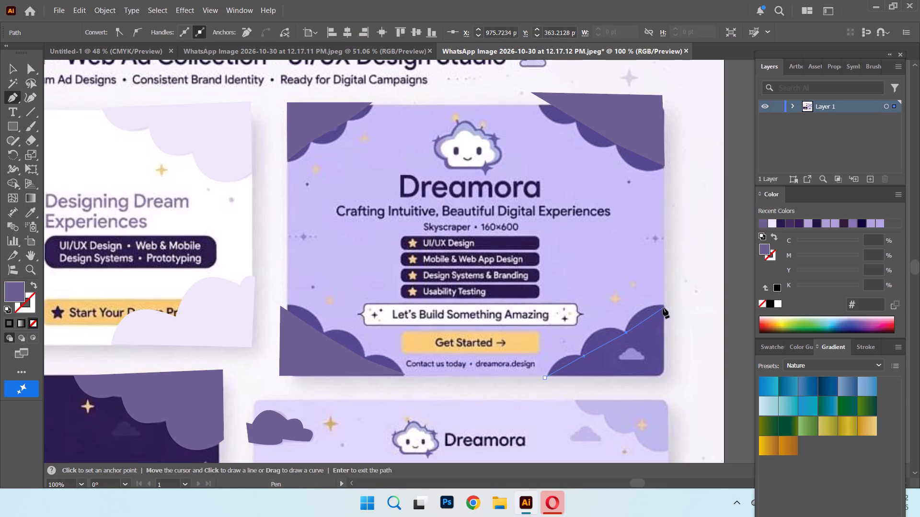
click(665, 305)
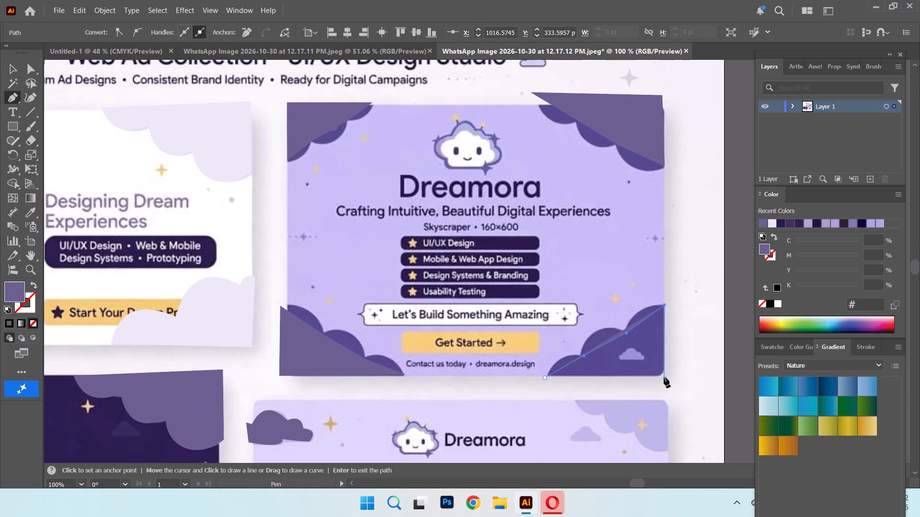
click(664, 377)
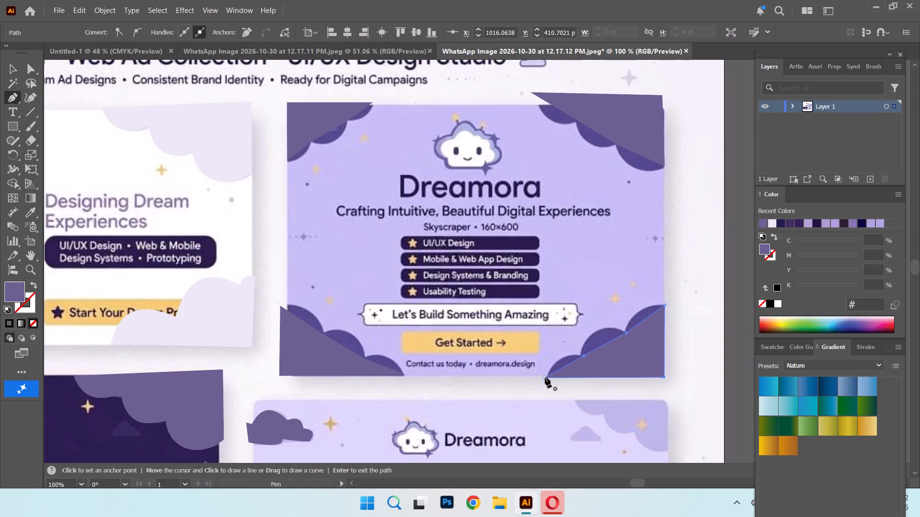
click(546, 377)
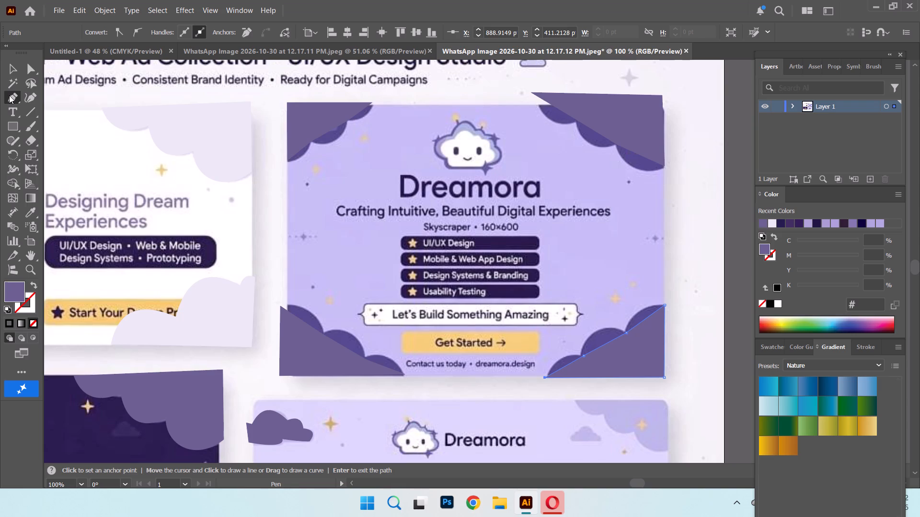
Curve the three sloping segments of the Skyscraper banner's lower-left outline into rounded cloud bumps matching the reference.
right_click(9, 95)
click(70, 146)
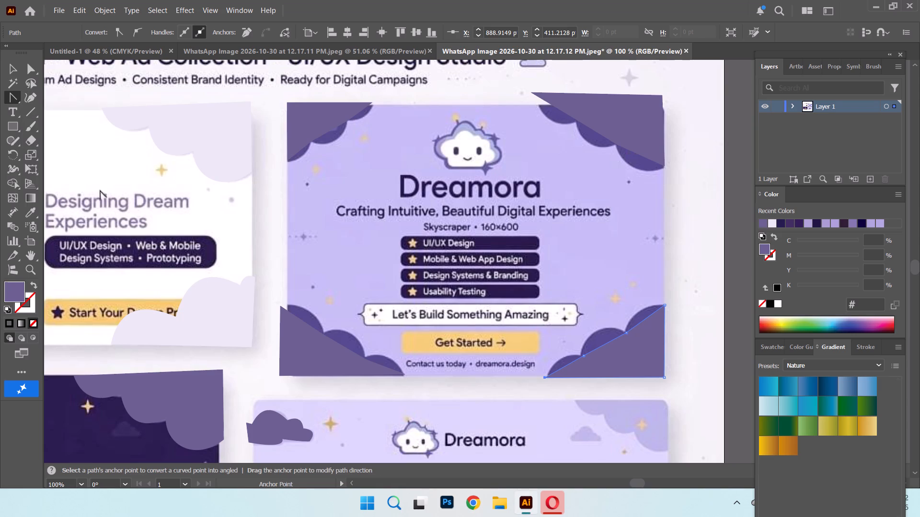
drag(300, 324, 302, 316)
drag(302, 316, 304, 315)
drag(303, 320, 309, 313)
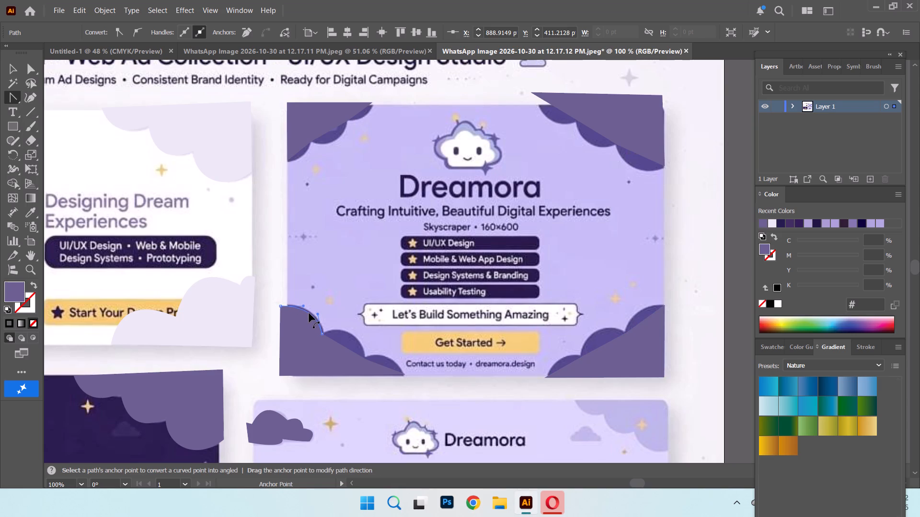
drag(309, 313, 309, 312)
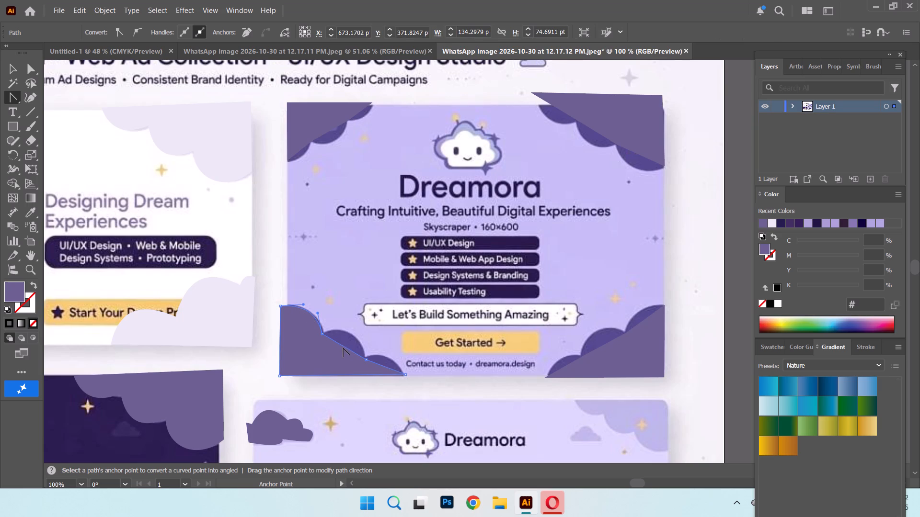
drag(344, 347, 352, 334)
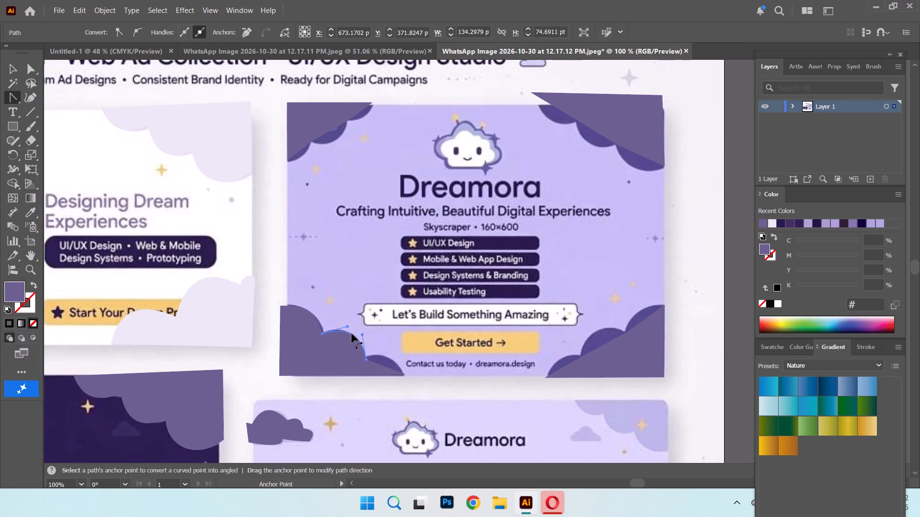
drag(352, 334, 352, 333)
drag(381, 366, 385, 356)
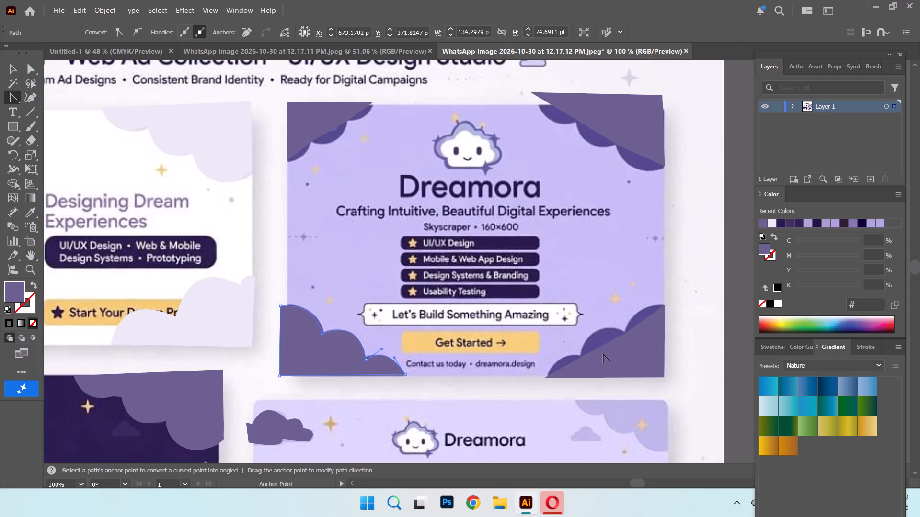
Curve the three sloping segments of the Skyscraper banner's lower-right outline into rounded cloud bumps matching the reference.
drag(608, 345, 601, 337)
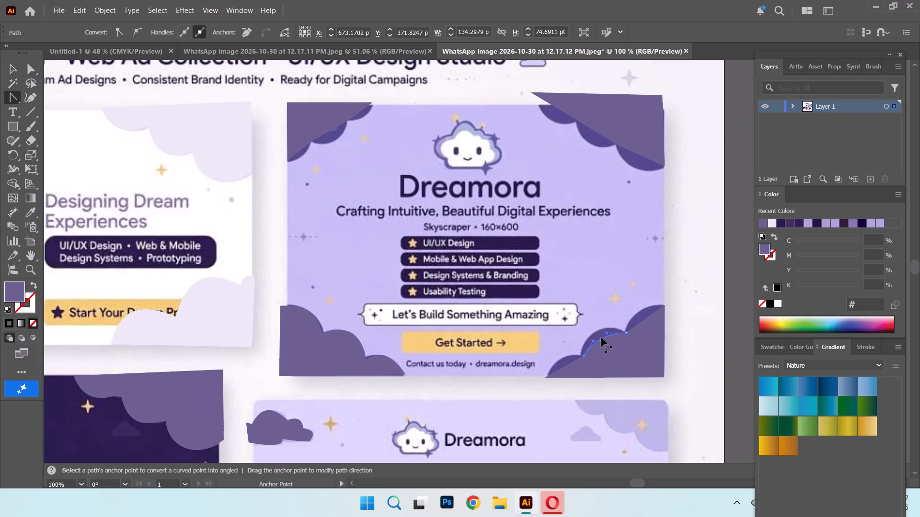
drag(601, 337, 597, 332)
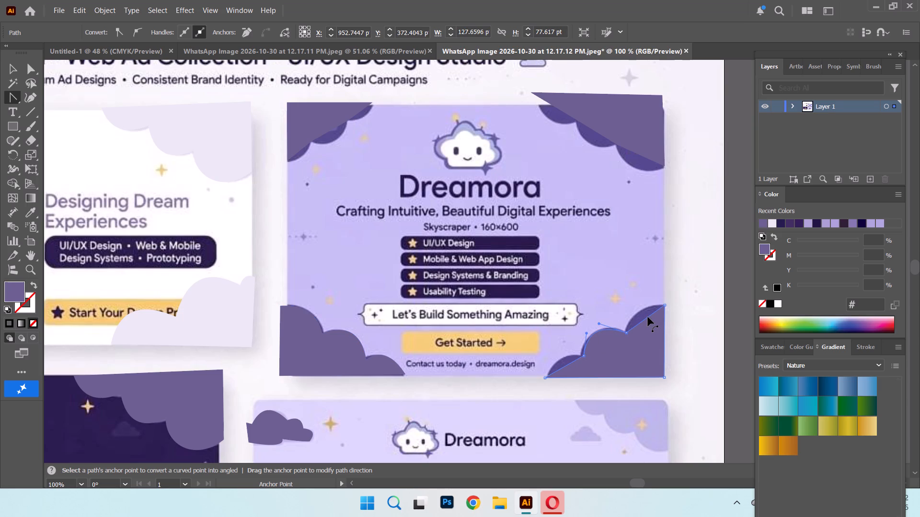
drag(648, 319, 637, 309)
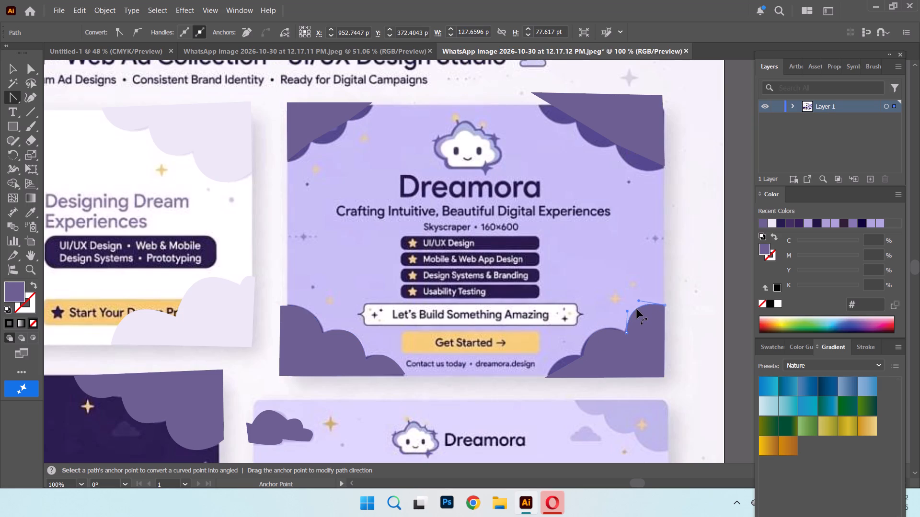
drag(637, 309, 637, 310)
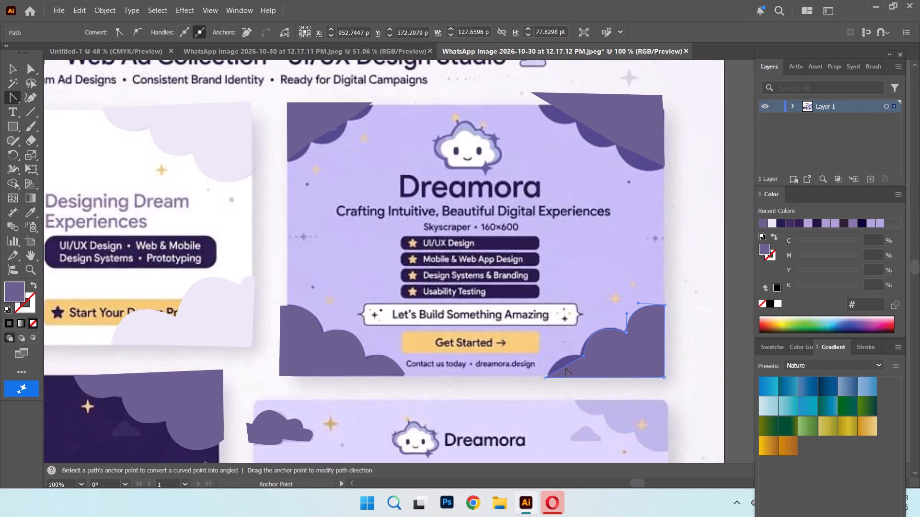
drag(565, 368, 558, 360)
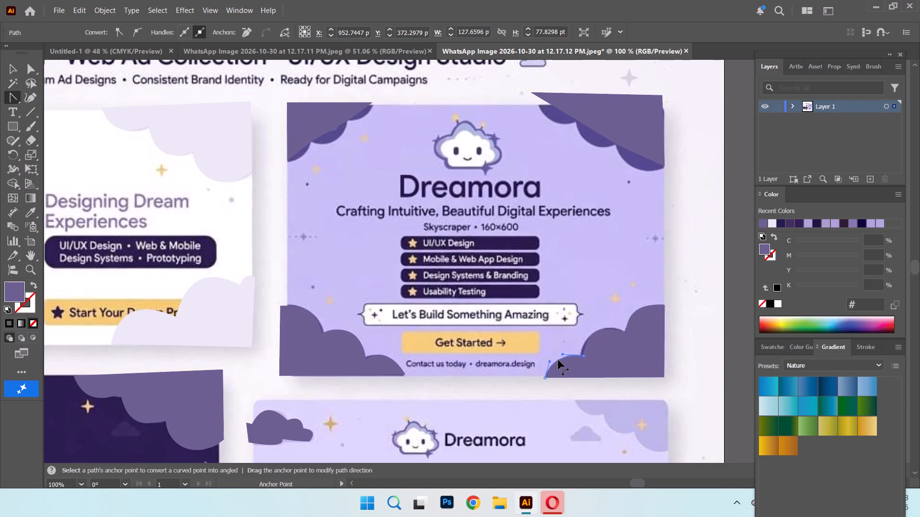
drag(558, 360, 558, 357)
click(558, 357)
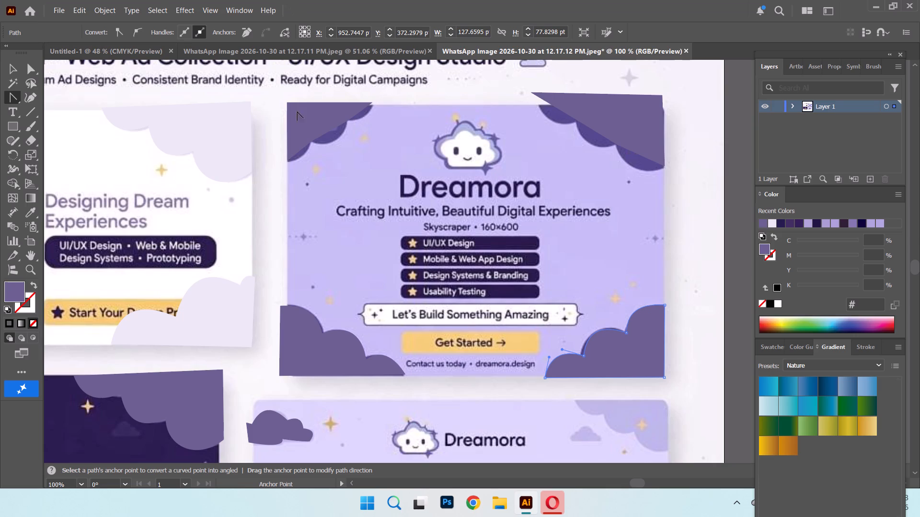
Curve the three sloping segments of the Skyscraper banner's upper-left outline into rounded cloud bumps matching the reference.
drag(330, 132, 333, 140)
click(361, 109)
drag(362, 110, 365, 115)
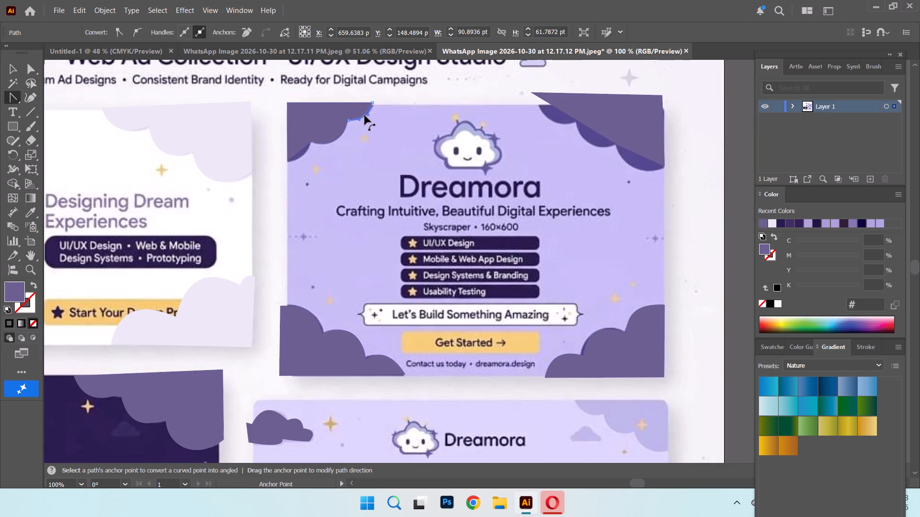
drag(365, 115, 365, 116)
drag(298, 152, 299, 156)
drag(299, 156, 301, 156)
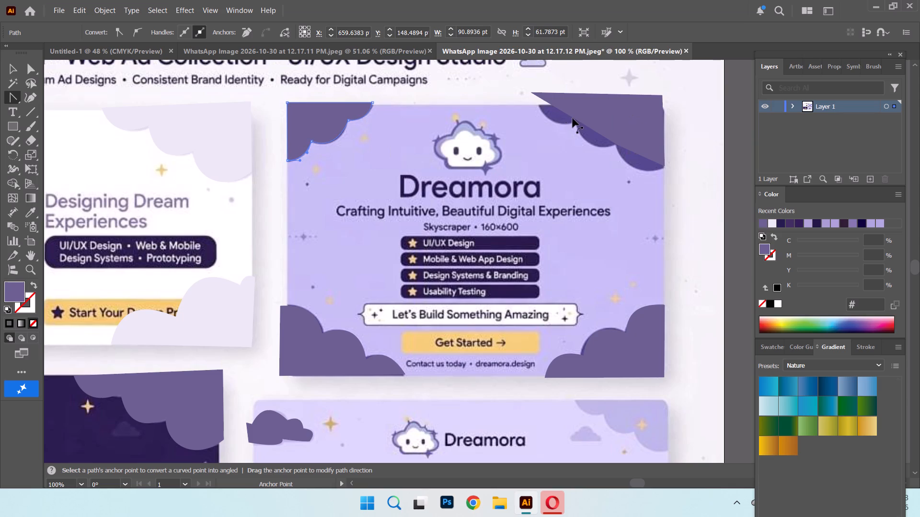
Curve the three sloping segments of the Skyscraper banner's upper-right outline into rounded cloud bumps matching the reference.
drag(565, 114, 557, 123)
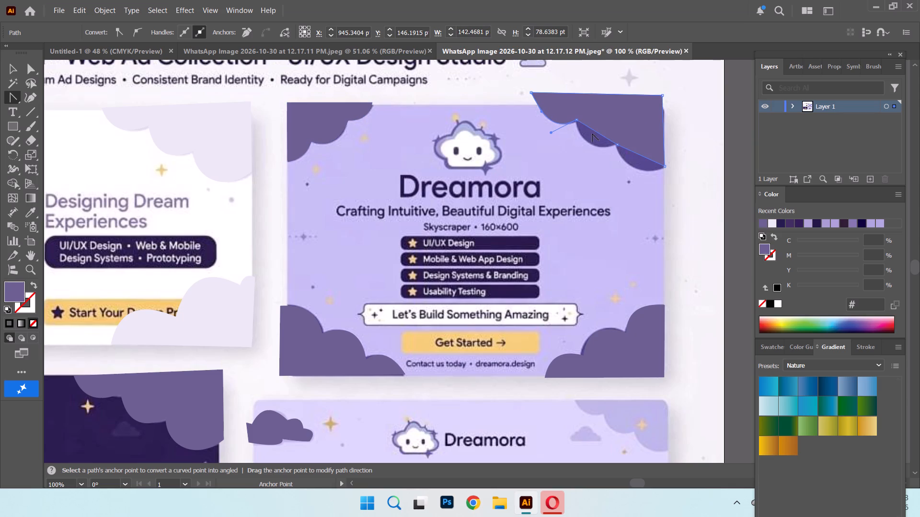
drag(598, 134, 588, 144)
drag(638, 154, 634, 167)
Move the Skyscraper banner's upper-right cloud slightly up and to the right, exposing the edge of the reference cloud beneath.
click(11, 70)
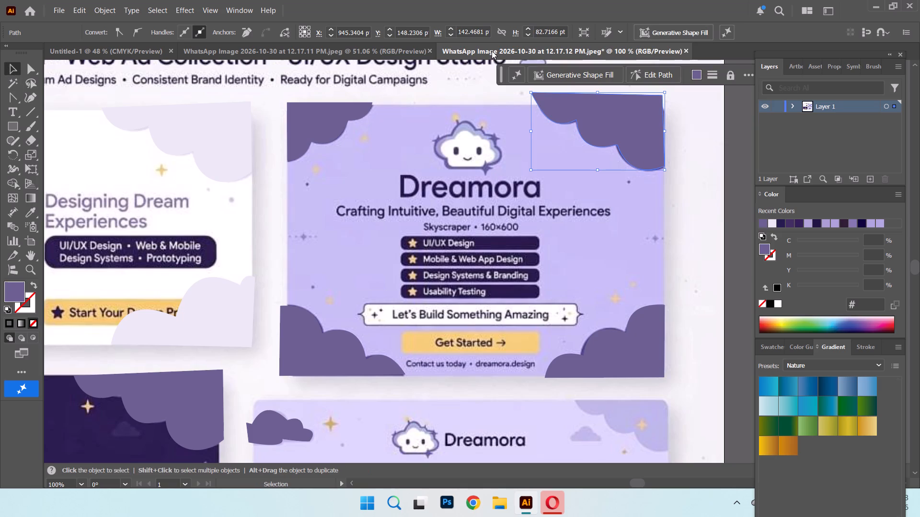
drag(624, 113, 630, 113)
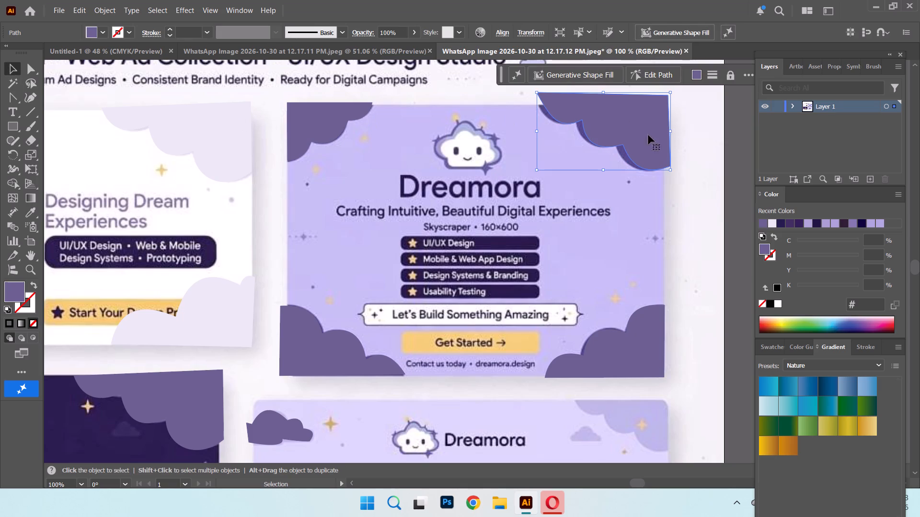
drag(647, 127, 644, 120)
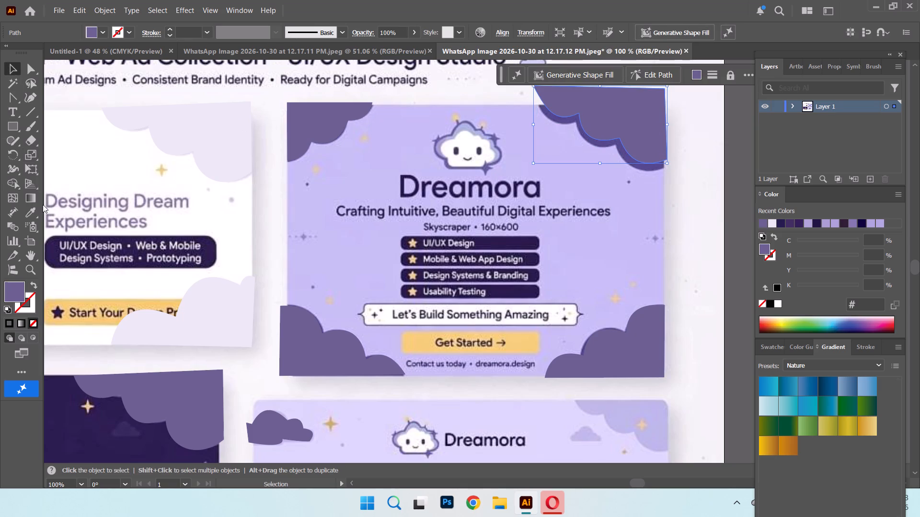
Fill all four Skyscraper corner clouds with the dark purple sampled from the exposed reference cloud in the upper-right corner.
shift+click(311, 133)
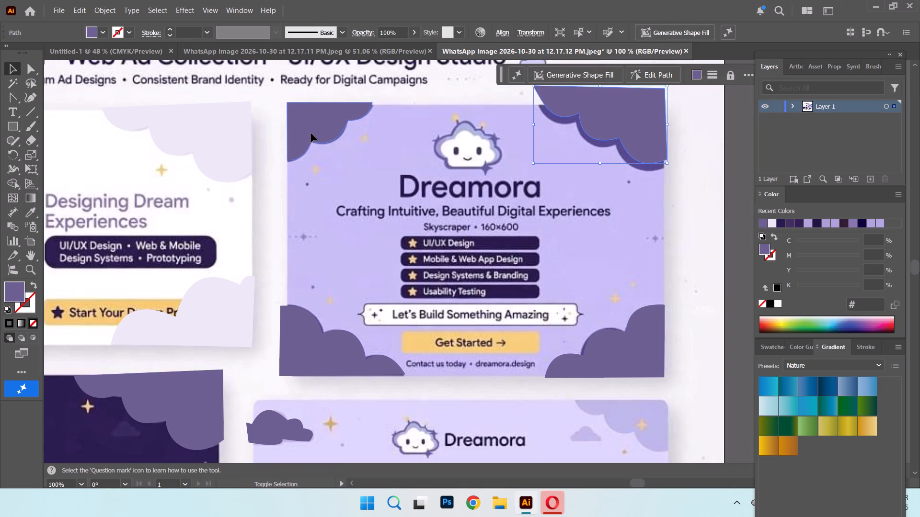
shift+click(342, 340)
shift+click(645, 362)
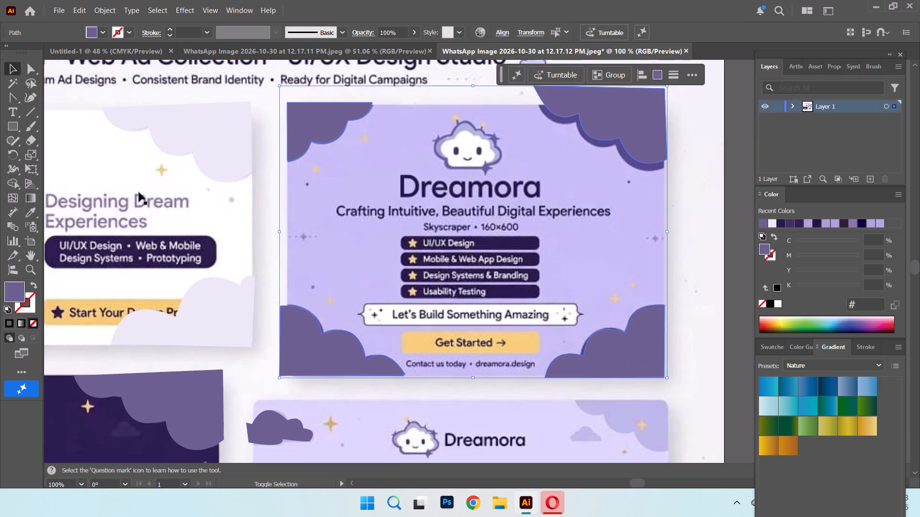
click(28, 210)
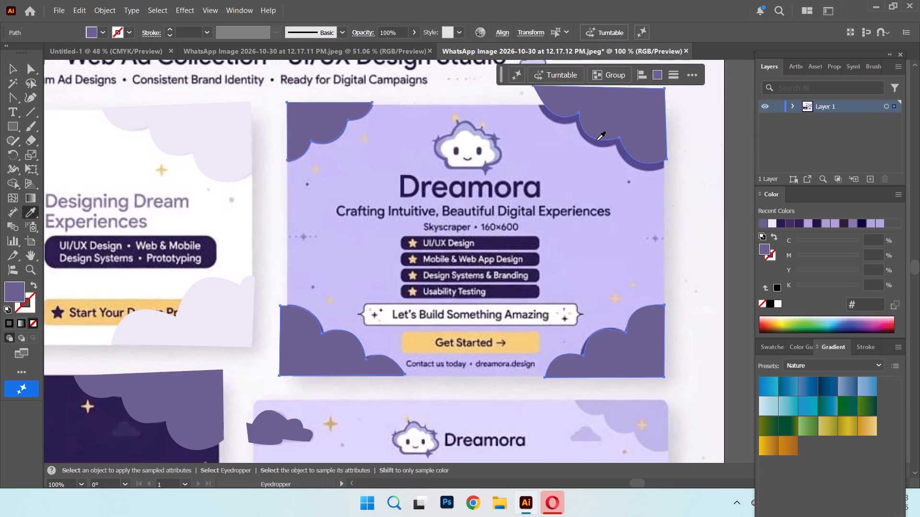
click(597, 141)
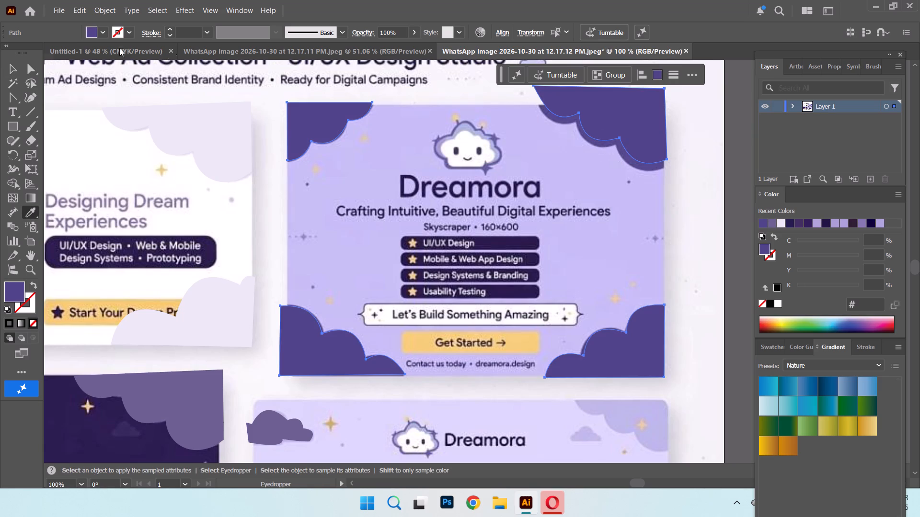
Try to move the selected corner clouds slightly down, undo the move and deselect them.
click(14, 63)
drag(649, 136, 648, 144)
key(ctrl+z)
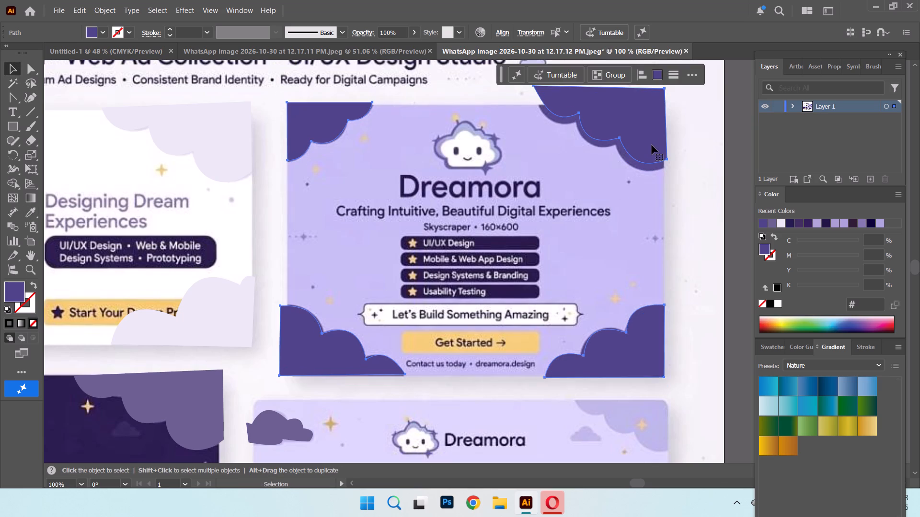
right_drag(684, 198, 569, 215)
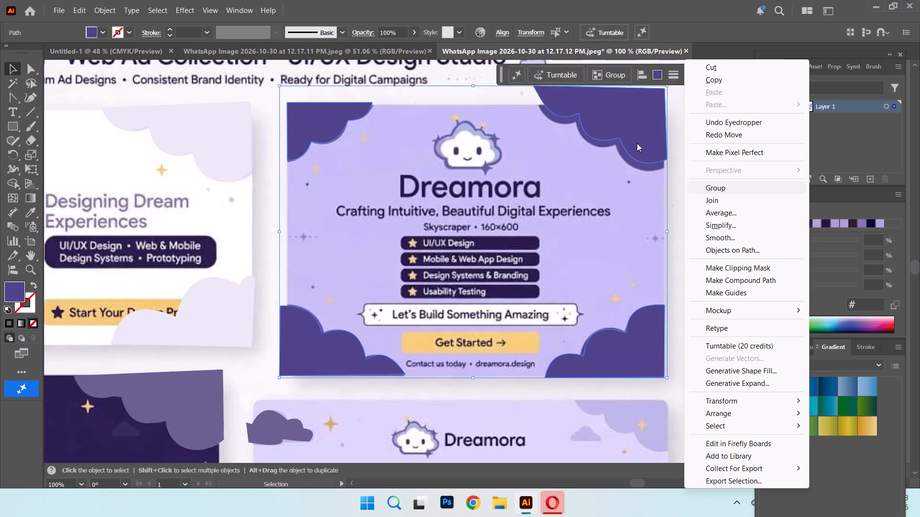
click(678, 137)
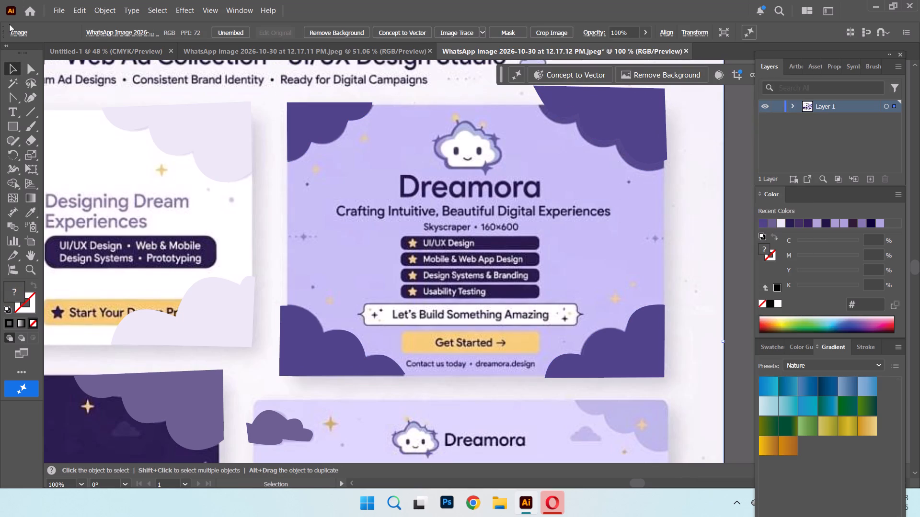
Save the document in Downloads as an Adobe Illustrator file named wed ads, in the Illustrator 2020 version with default options.
click(54, 13)
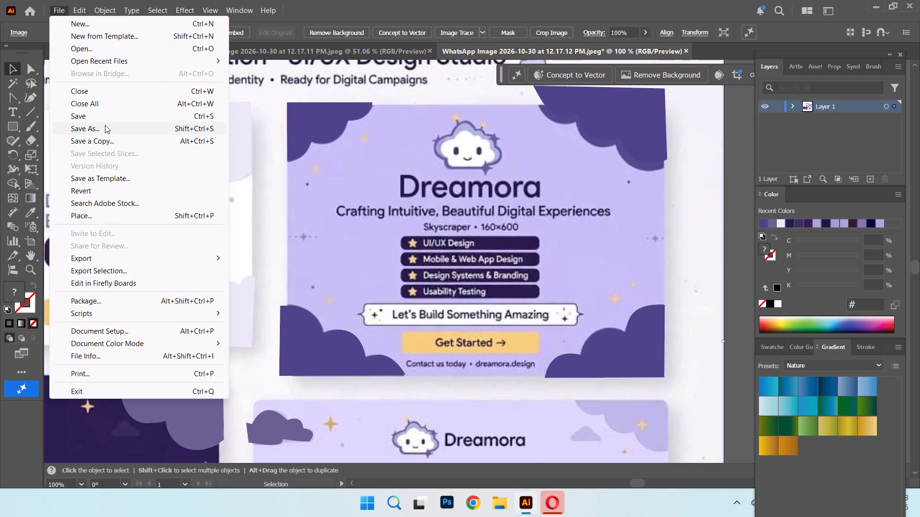
click(105, 125)
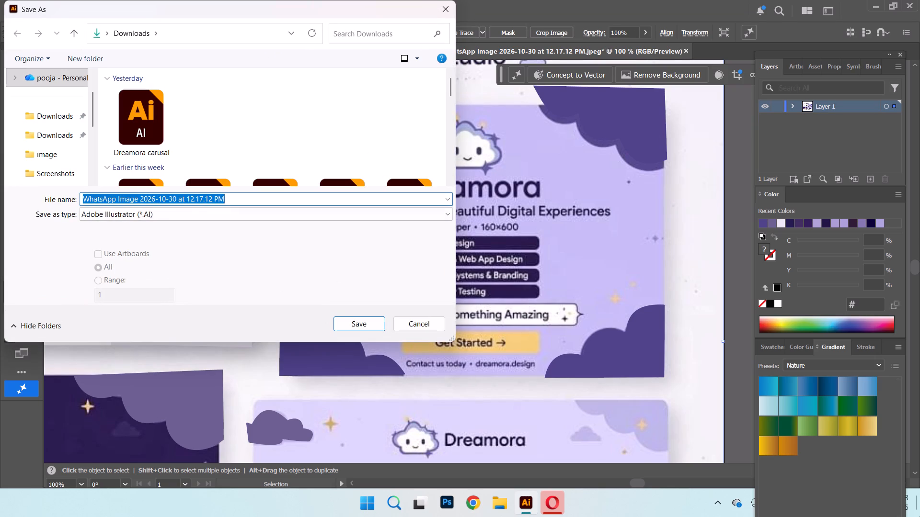
key(BackSpace)
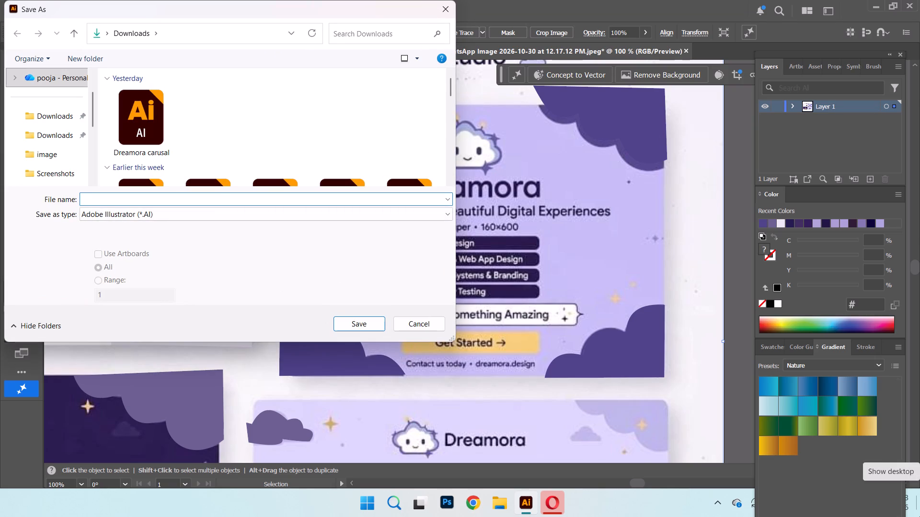
text(wed ad)
key(s)
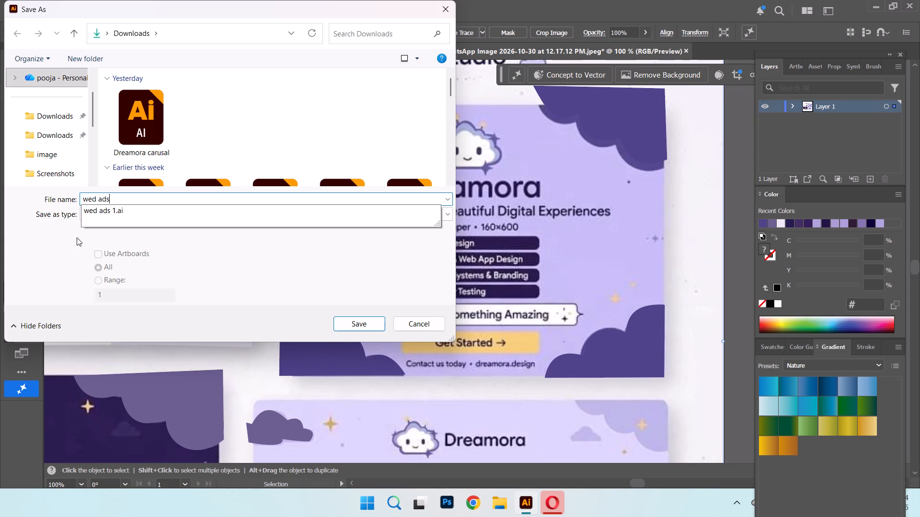
click(357, 330)
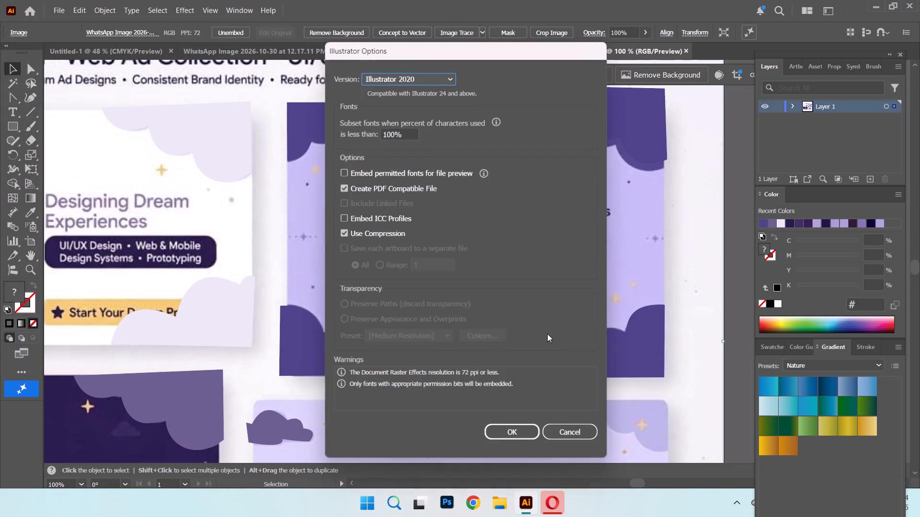
click(512, 433)
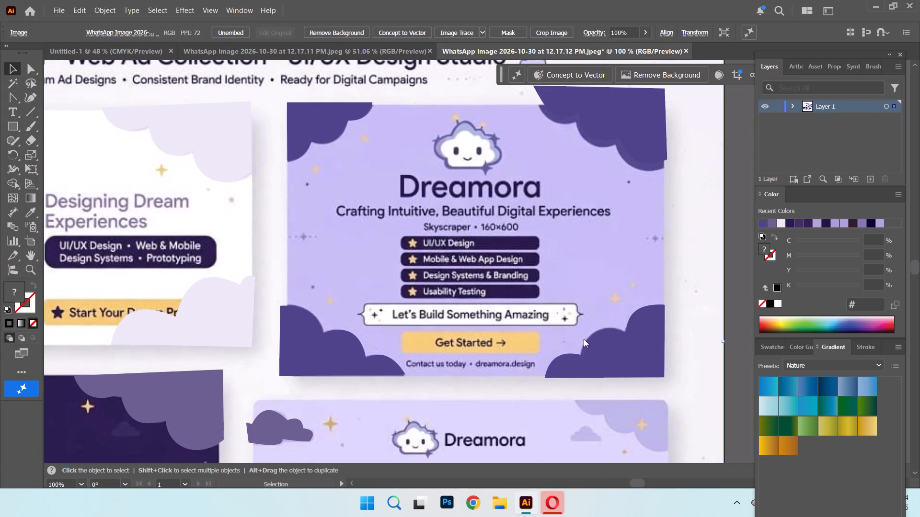
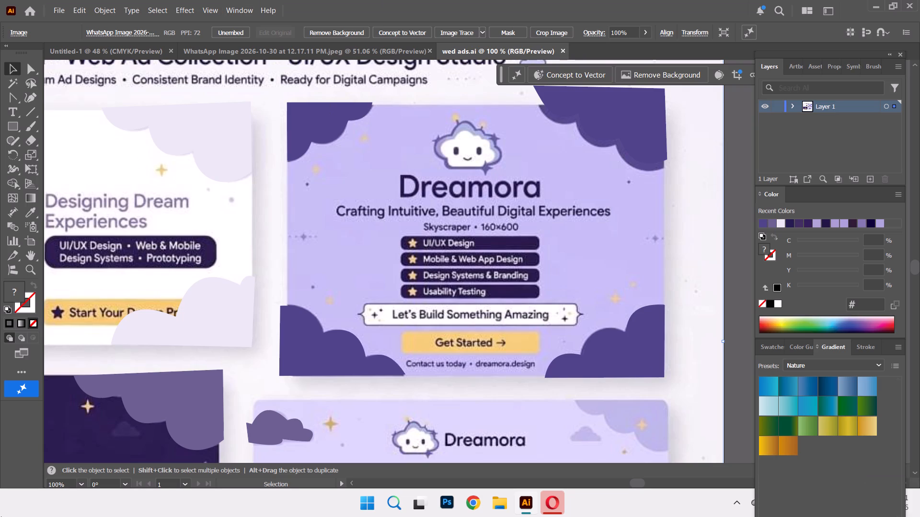
Draw a rounded rectangle over the Leaderboard banner from its upper-left corner and delete the stray shape drawn beside it.
key(ctrl+minus)
key(ctrl+minus)
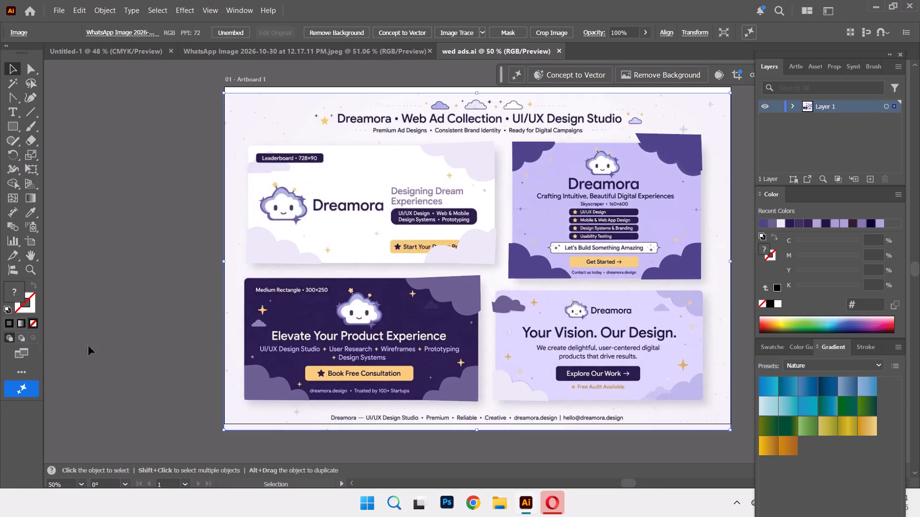
scroll(330, 296, up, 5)
key(ctrl+equal)
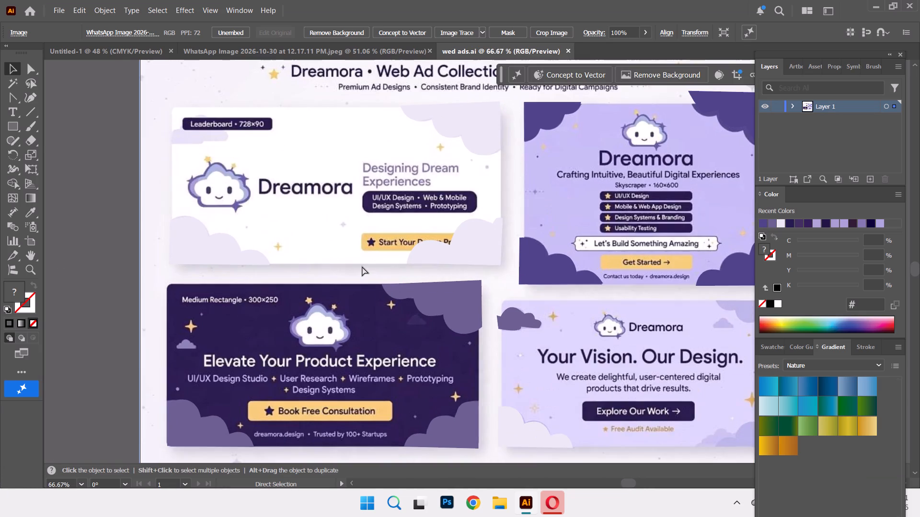
key(ctrl+equal)
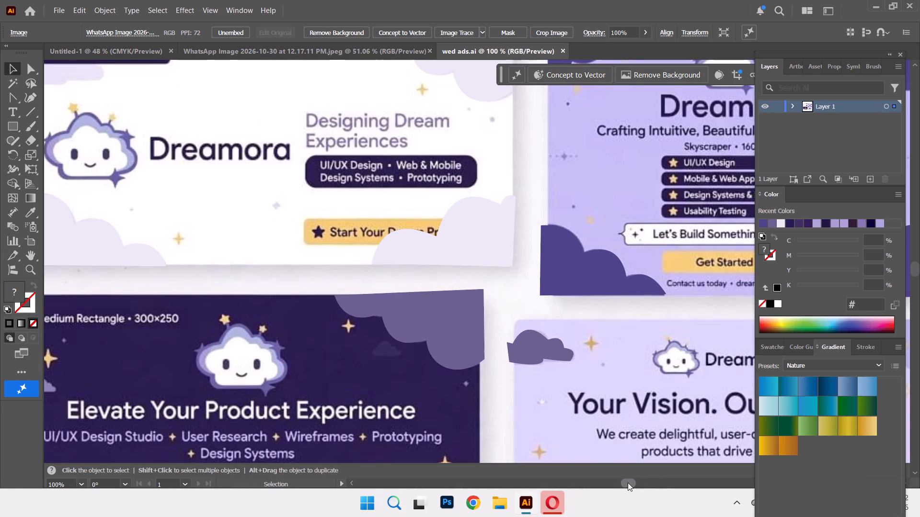
click(628, 483)
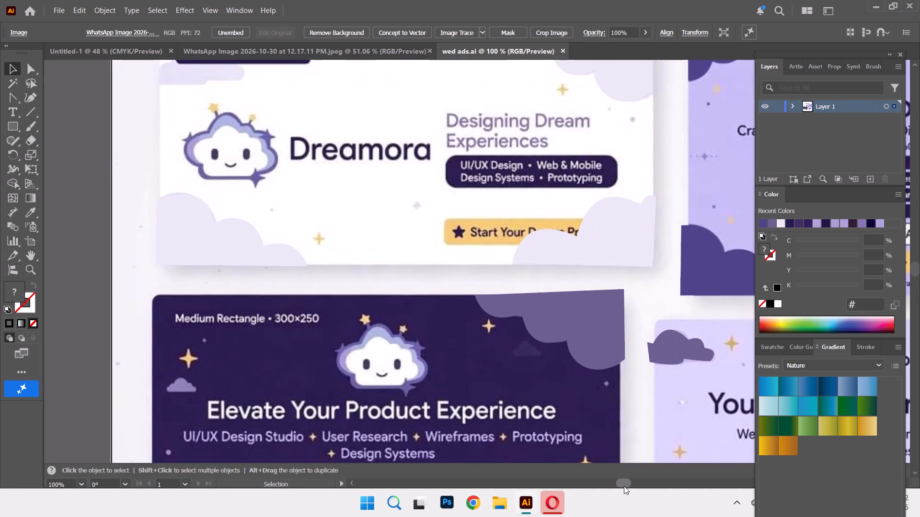
scroll(568, 411, up, 7)
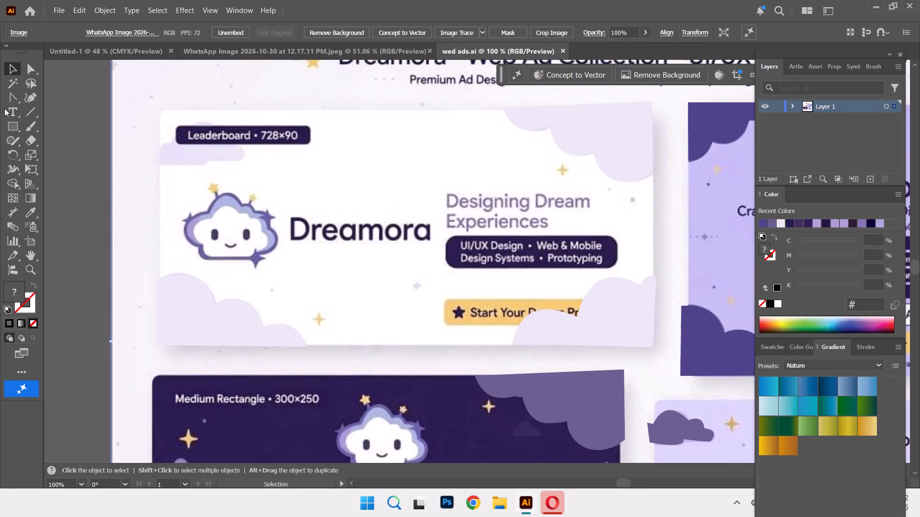
right_click(10, 125)
click(10, 125)
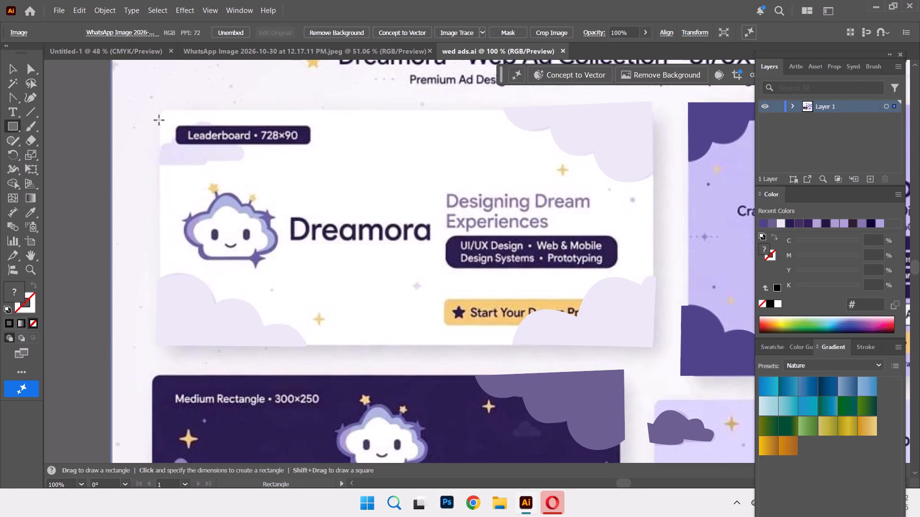
right_click(15, 122)
click(73, 144)
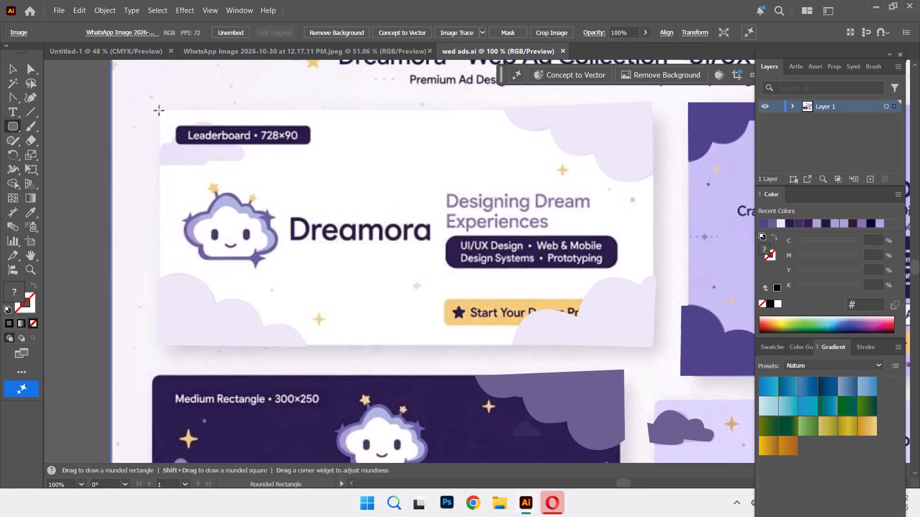
drag(159, 111, 634, 358)
drag(640, 356, 645, 355)
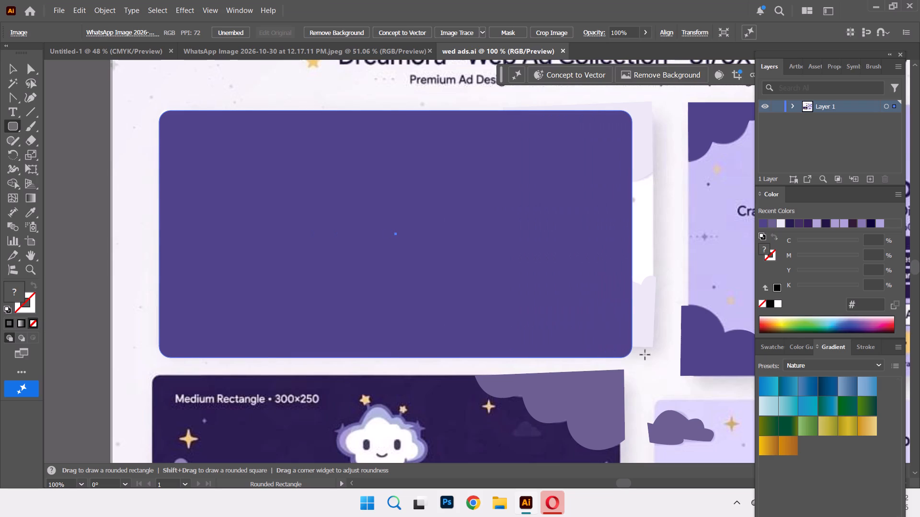
drag(645, 355, 667, 350)
key(Delete)
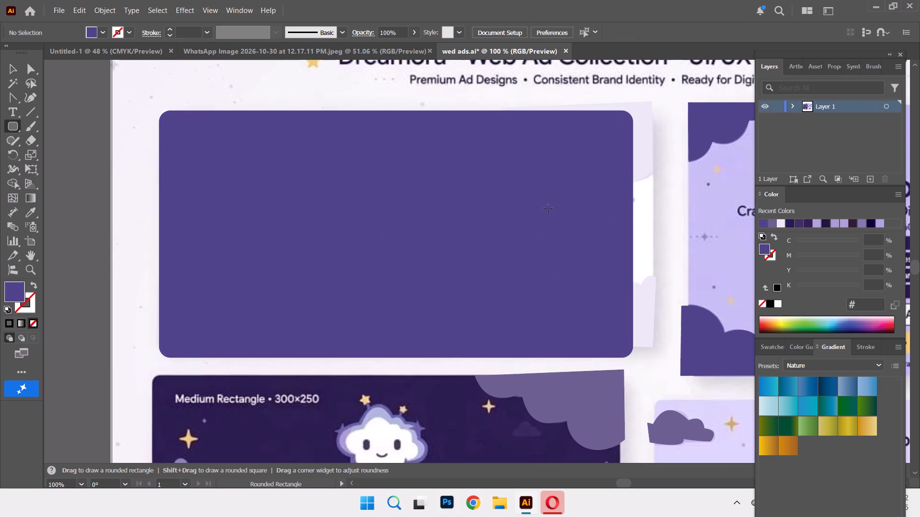
Widen the rounded rectangle to about 530 pt so it reaches the Leaderboard banner's right edge.
click(11, 74)
click(575, 222)
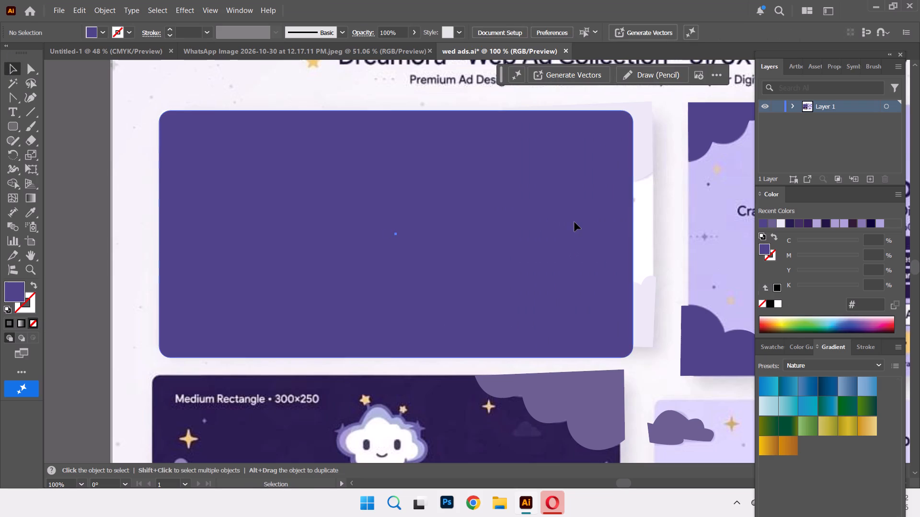
drag(632, 236, 658, 242)
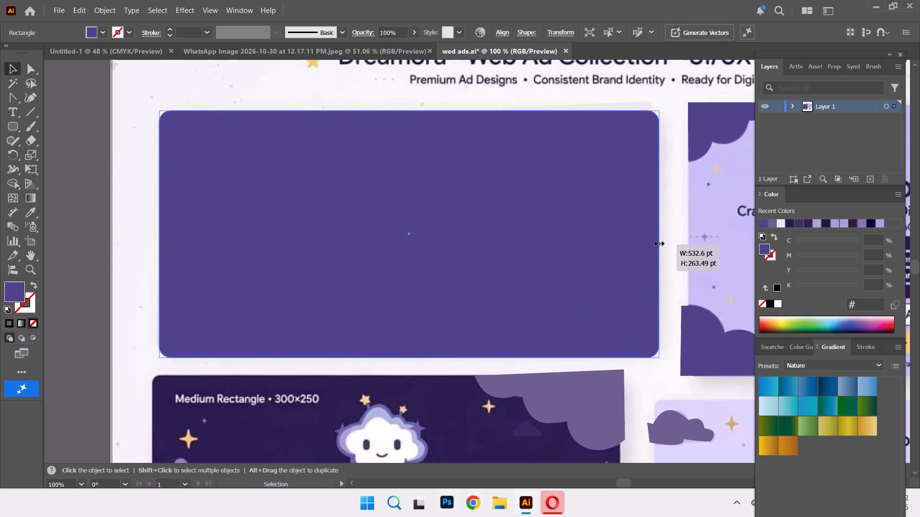
drag(658, 242, 655, 242)
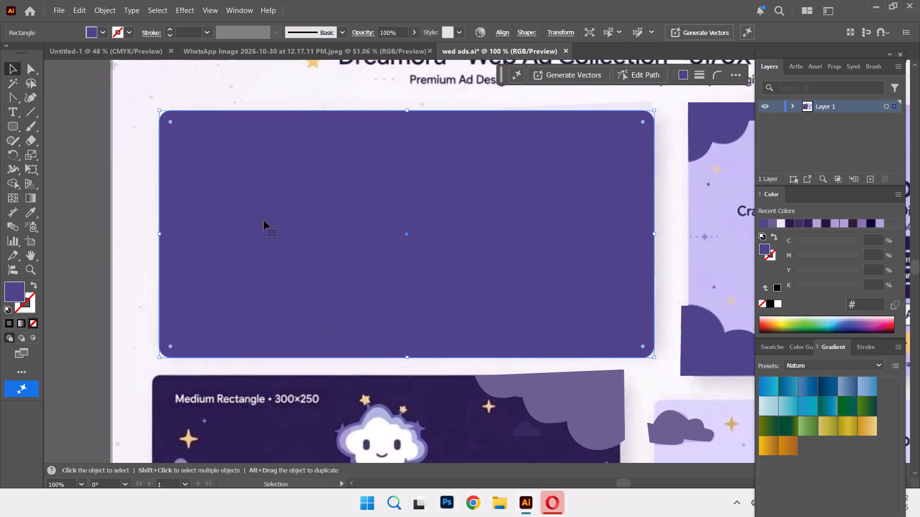
Move the rounded rectangle down to uncover the Leaderboard banner's top and fill it with white sampled from the banner.
drag(247, 164, 191, 272)
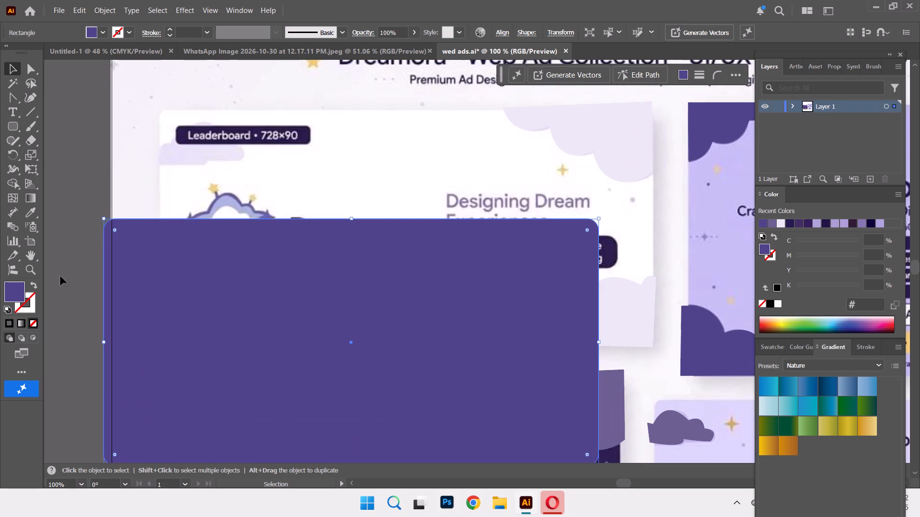
click(31, 209)
click(370, 161)
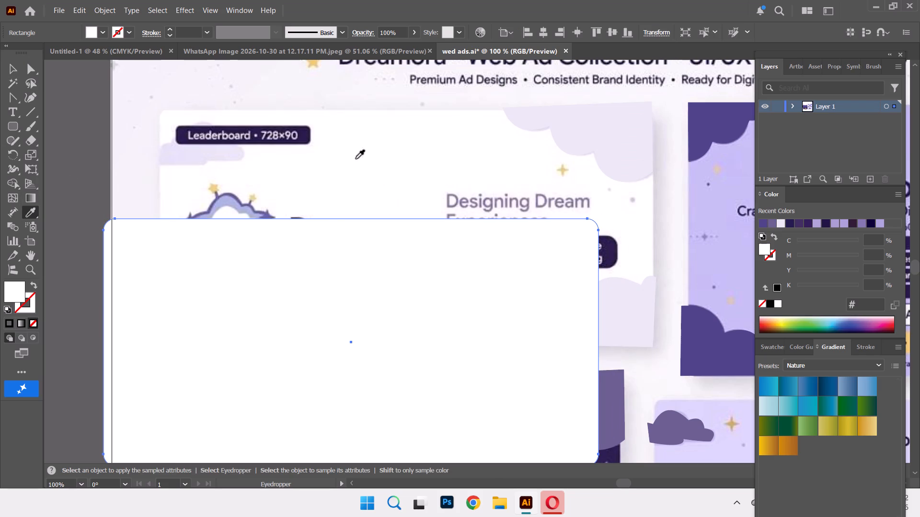
click(10, 64)
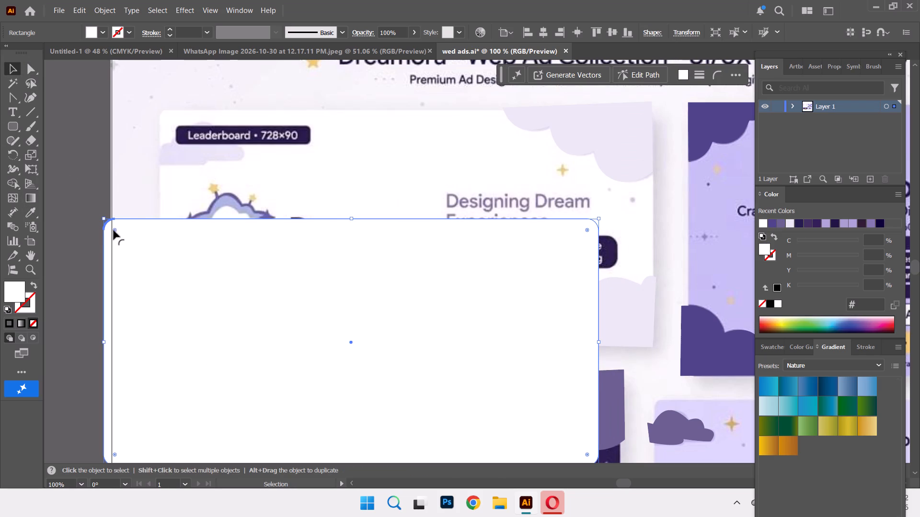
Slightly reduce the corner radius of the white rounded rectangle and deselect it.
click(114, 230)
click(84, 113)
Reposition the white rectangle over the Leaderboard banner and shorten it from the bottom to match the banner's height.
drag(339, 356, 410, 248)
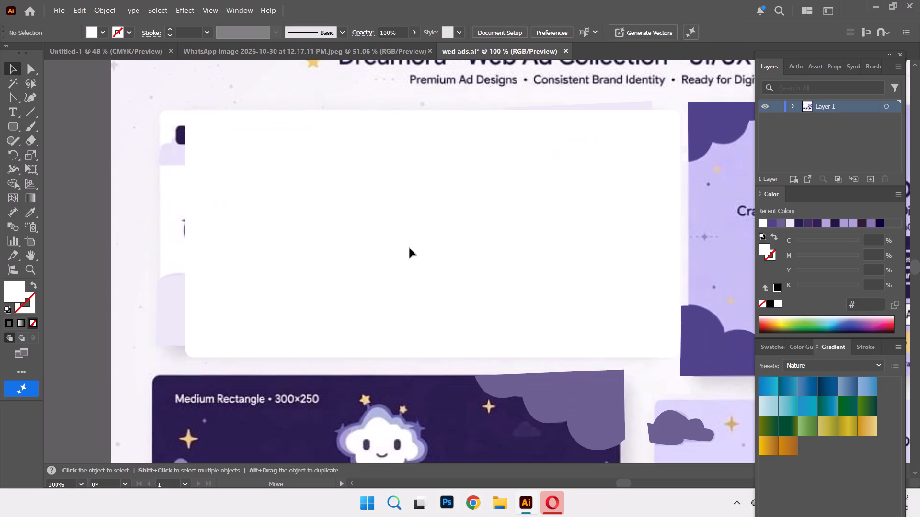
drag(410, 248, 413, 244)
drag(412, 251, 411, 257)
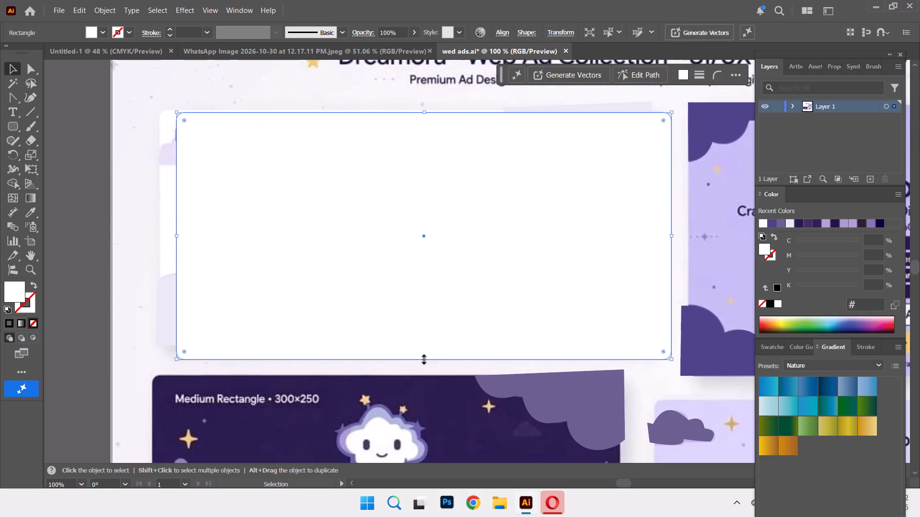
drag(423, 358, 423, 349)
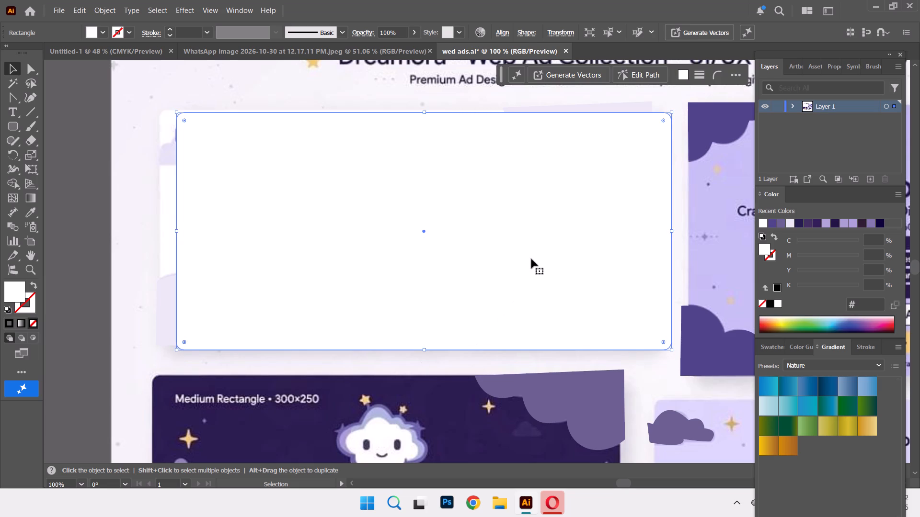
drag(545, 240, 535, 238)
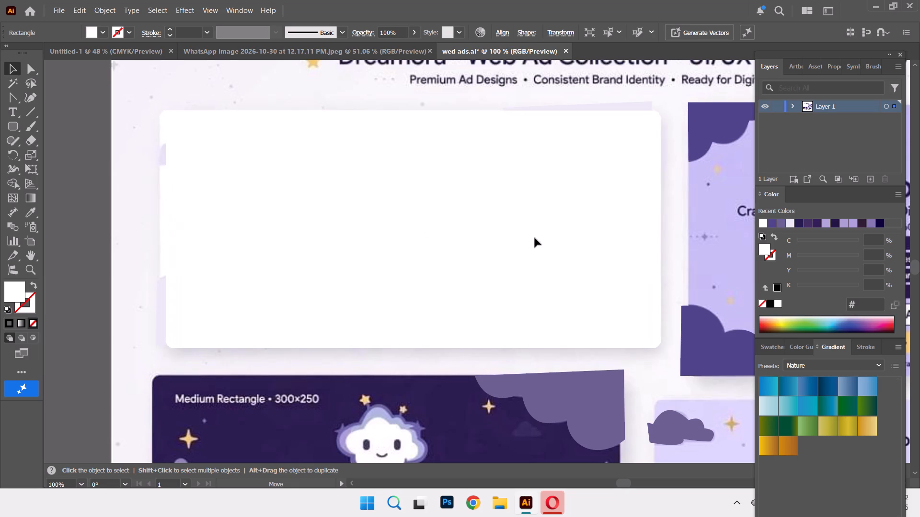
drag(535, 238, 530, 234)
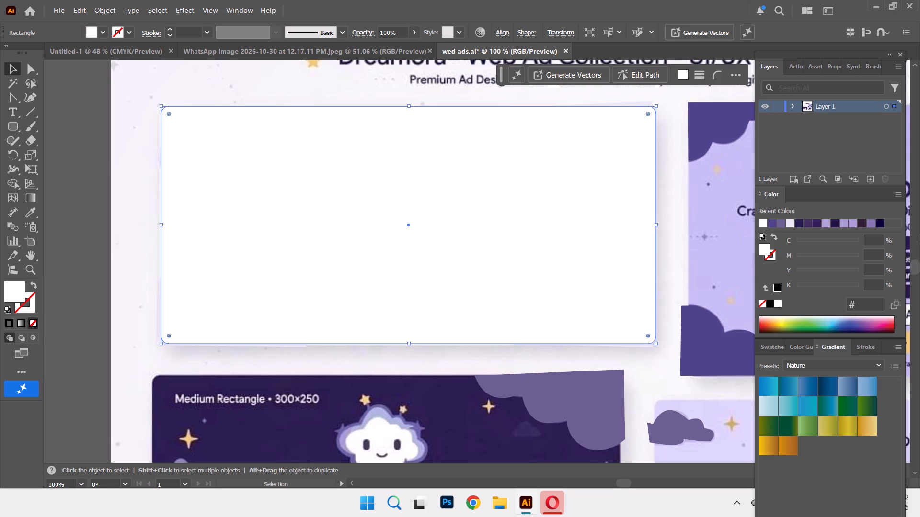
Move the white rounded rectangle off the Leaderboard banner to the empty canvas beside the artboard's left edge.
key(ctrl+minus)
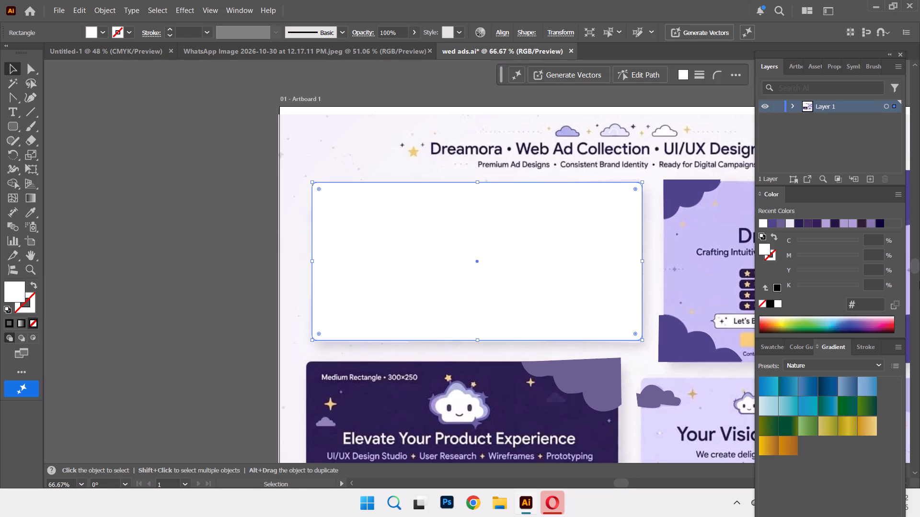
drag(596, 242, 463, 243)
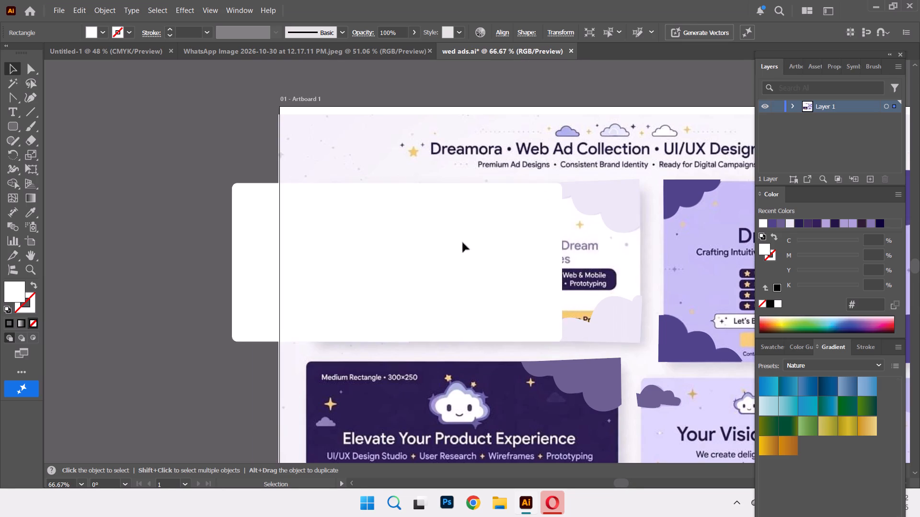
drag(463, 243, 282, 228)
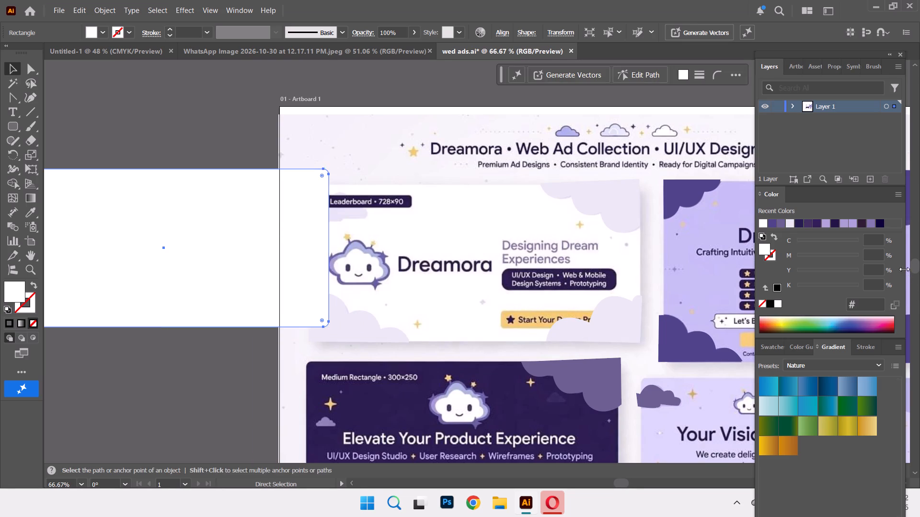
key(ctrl+minus)
drag(519, 267, 454, 254)
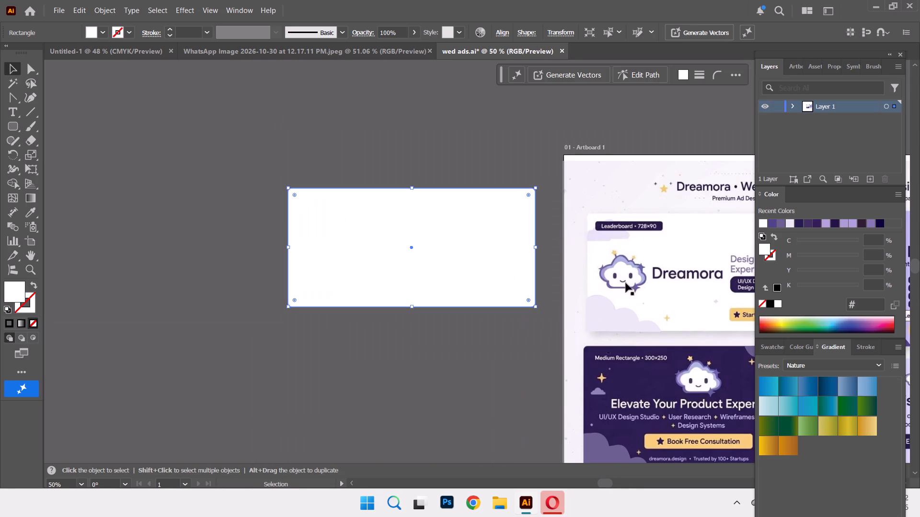
Move the white rounded rectangle closer to the artboard's left edge, level with the Leaderboard banner, and deselect it.
drag(604, 482, 617, 480)
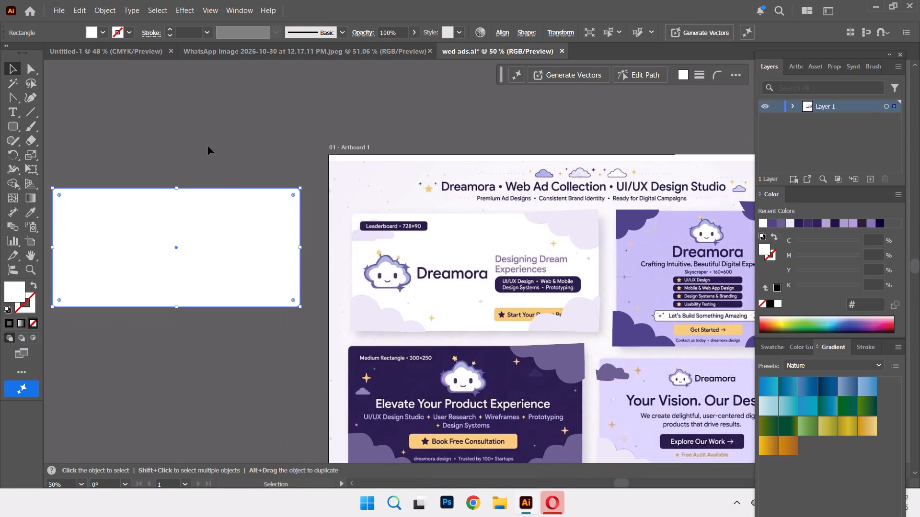
drag(235, 199, 243, 227)
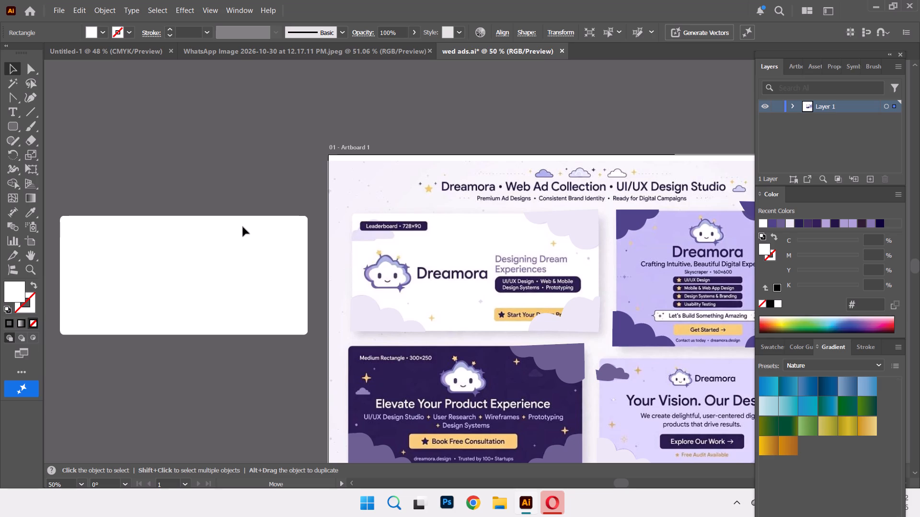
drag(243, 227, 259, 224)
click(231, 173)
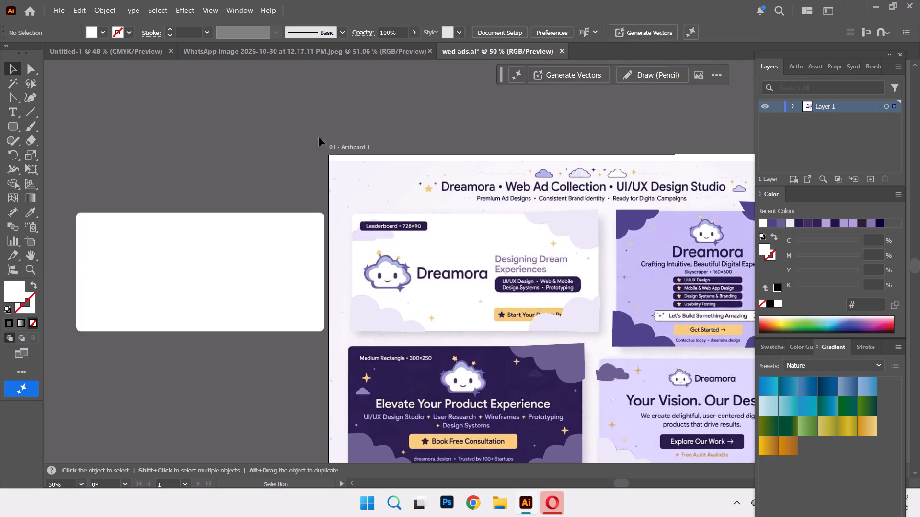
Check the other open documents for the Dreamora artwork and open the dremora FLYER file from the Downloads folder.
click(352, 47)
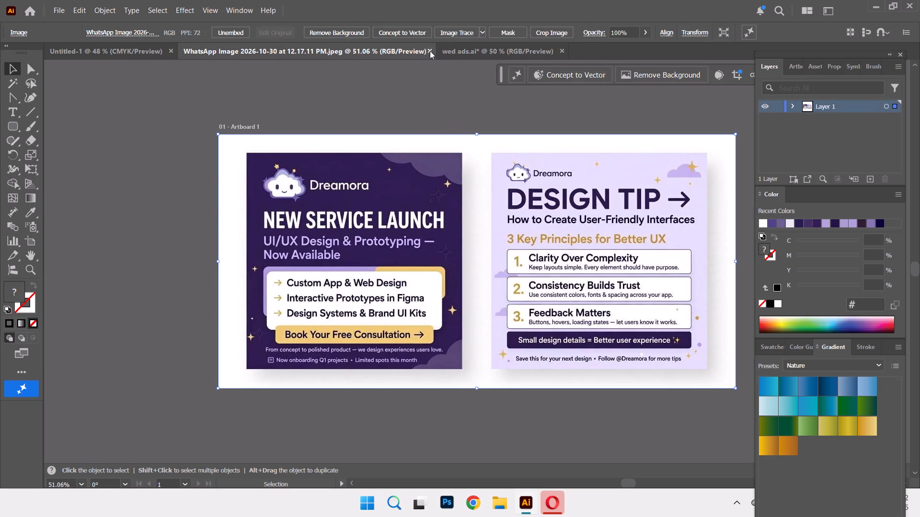
click(126, 49)
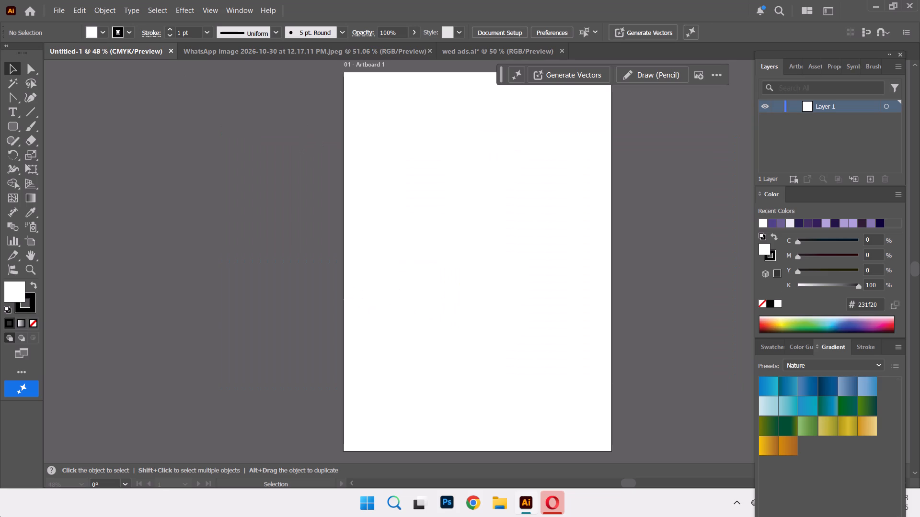
ctrl+scroll(2, 516, up, 1)
ctrl+scroll(2, 516, down, 1)
ctrl+scroll(2, 516, up, 7)
key(ctrl+o)
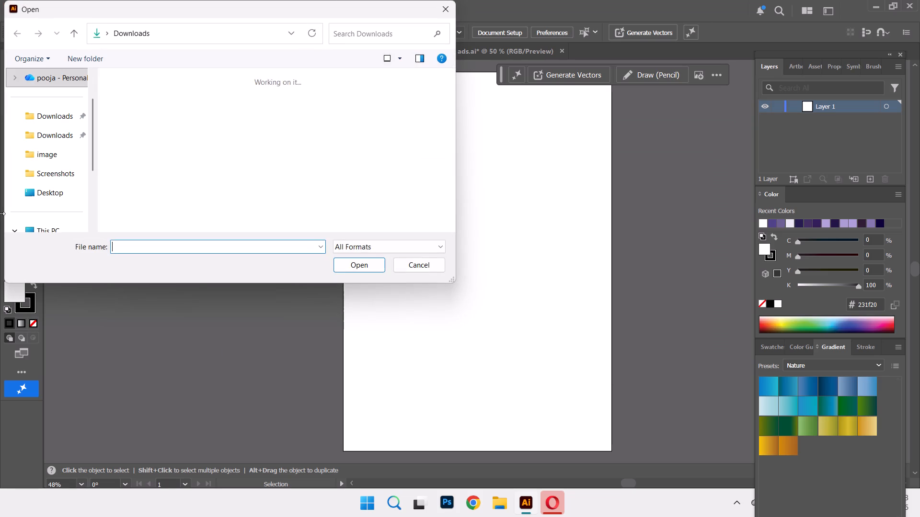
scroll(149, 154, down, 3)
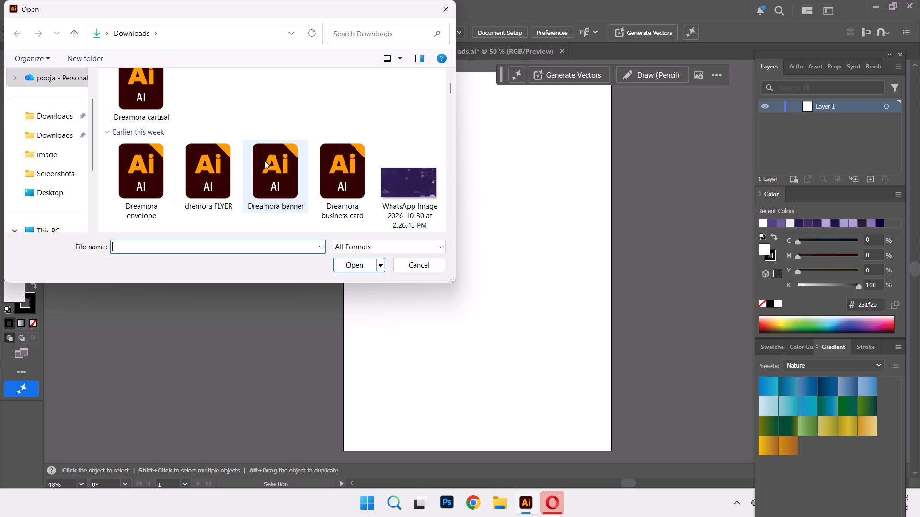
click(219, 204)
click(353, 265)
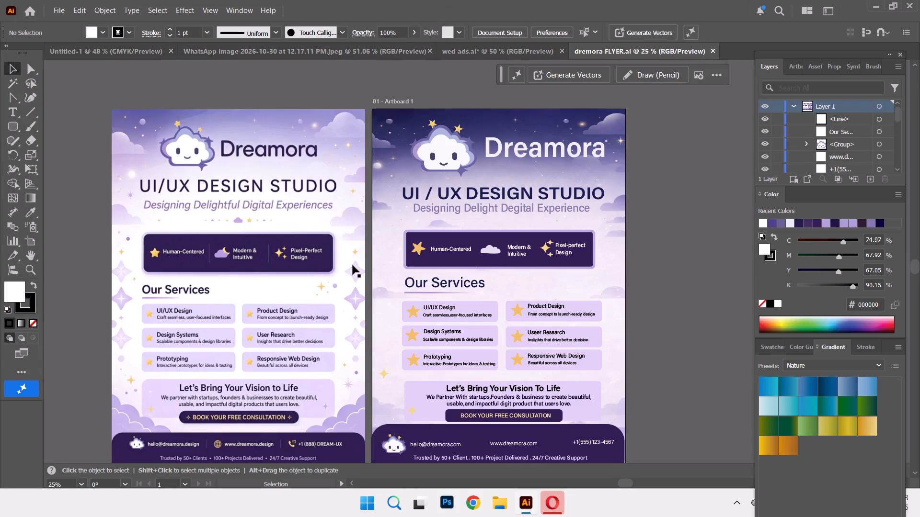
Copy the cloud mascot group from the flyer's artboard and paste it into the wed ads document.
click(437, 138)
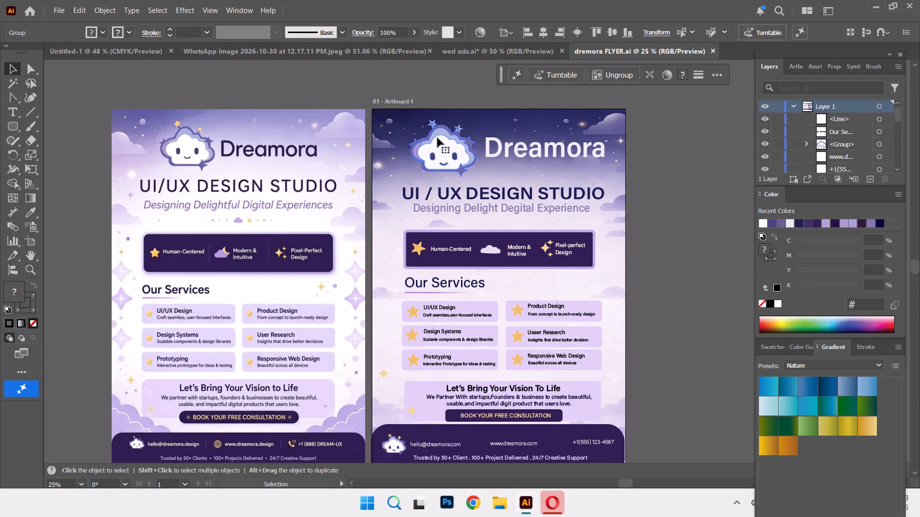
right_click(437, 138)
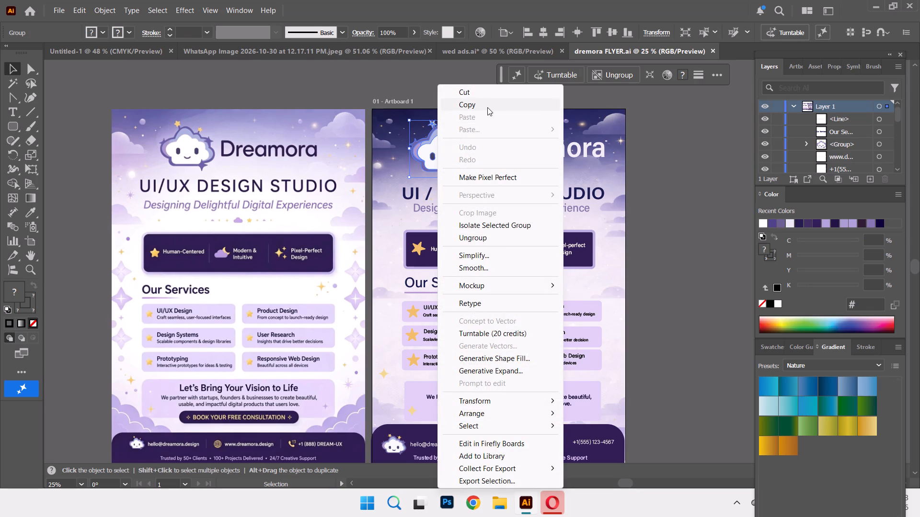
click(488, 107)
click(489, 55)
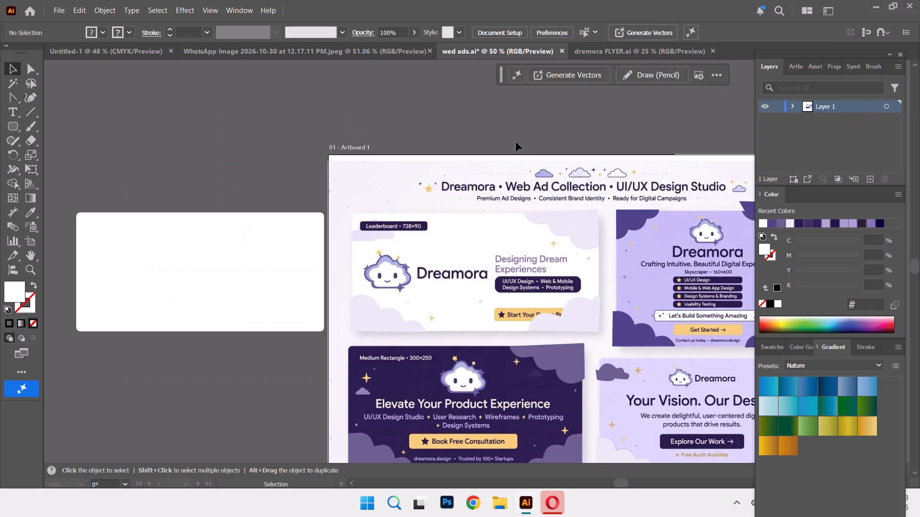
right_click(111, 254)
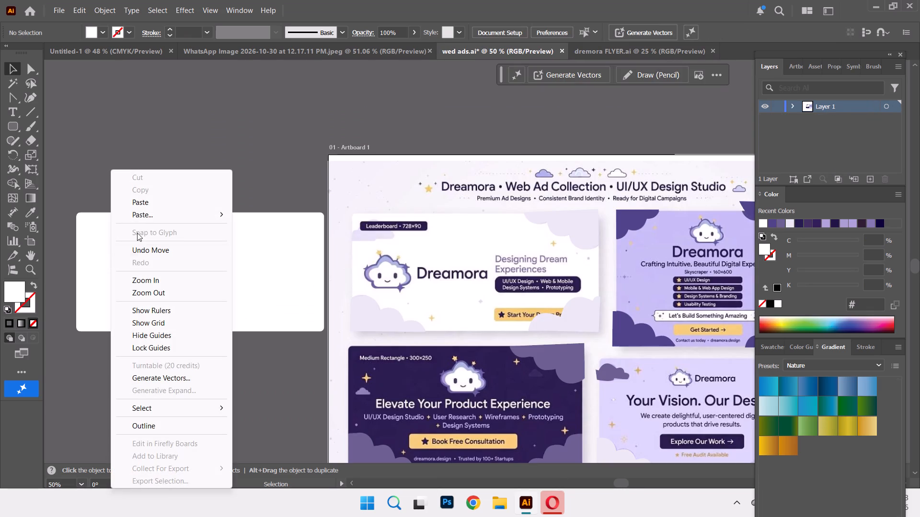
Paste the copied cloud mascot, move it onto the left part of the white rectangle and scale it down to the reference mascot's size.
click(148, 202)
drag(459, 282, 378, 277)
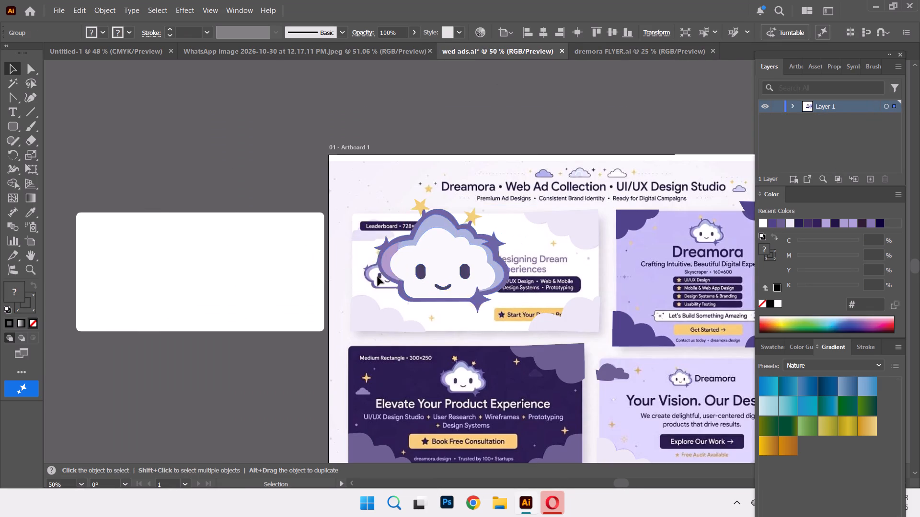
drag(378, 277, 132, 286)
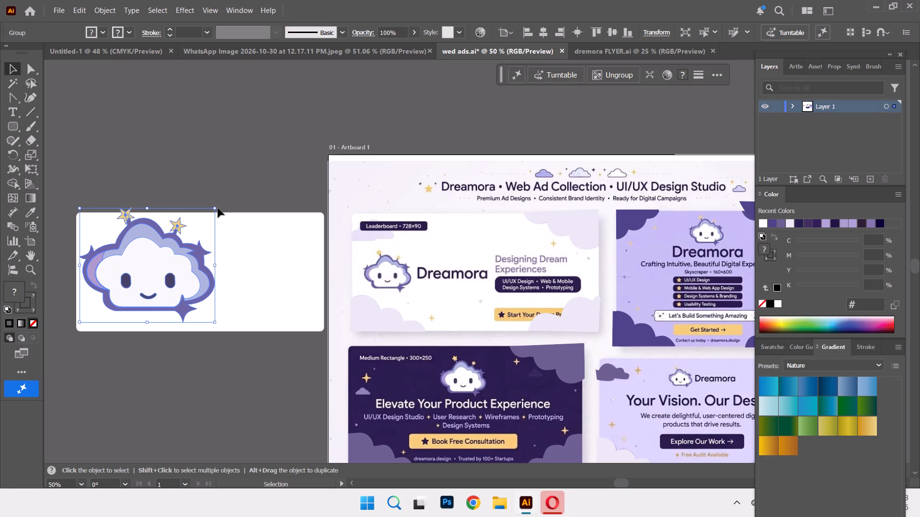
drag(213, 208, 177, 236)
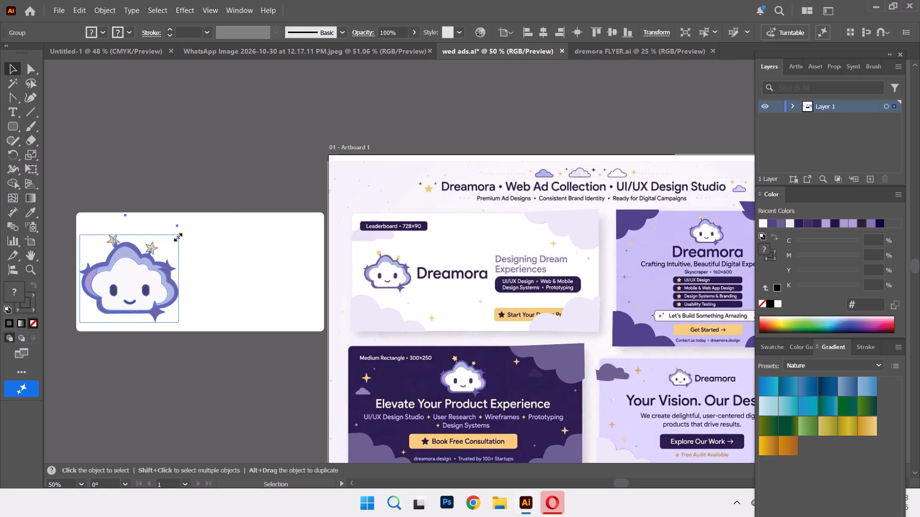
drag(177, 236, 147, 258)
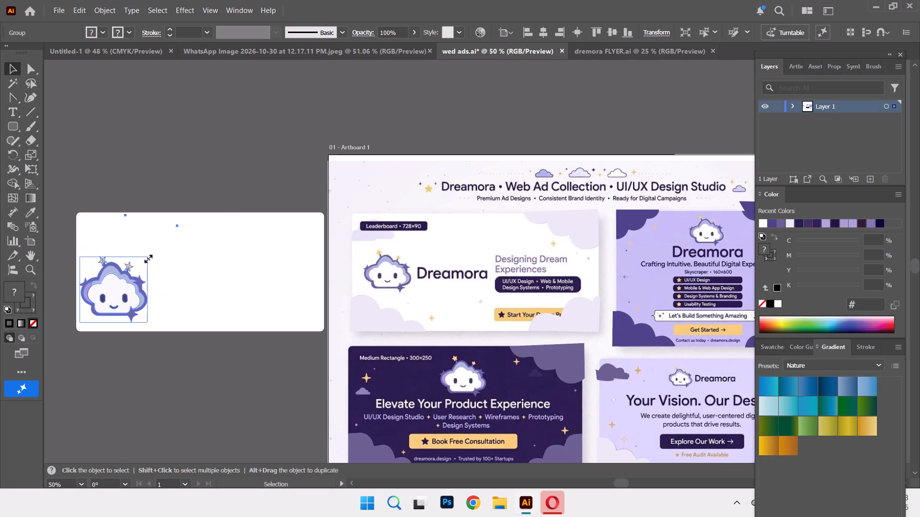
drag(147, 258, 147, 264)
drag(110, 295, 119, 266)
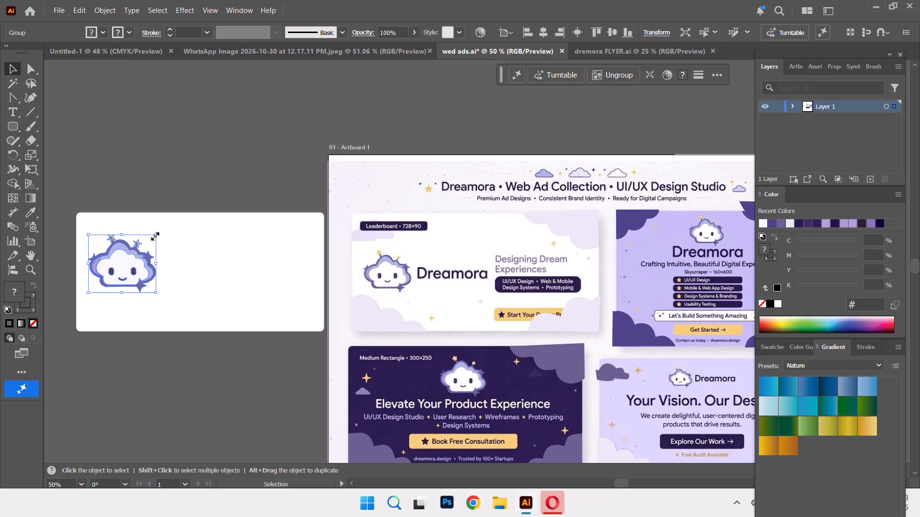
drag(154, 235, 139, 247)
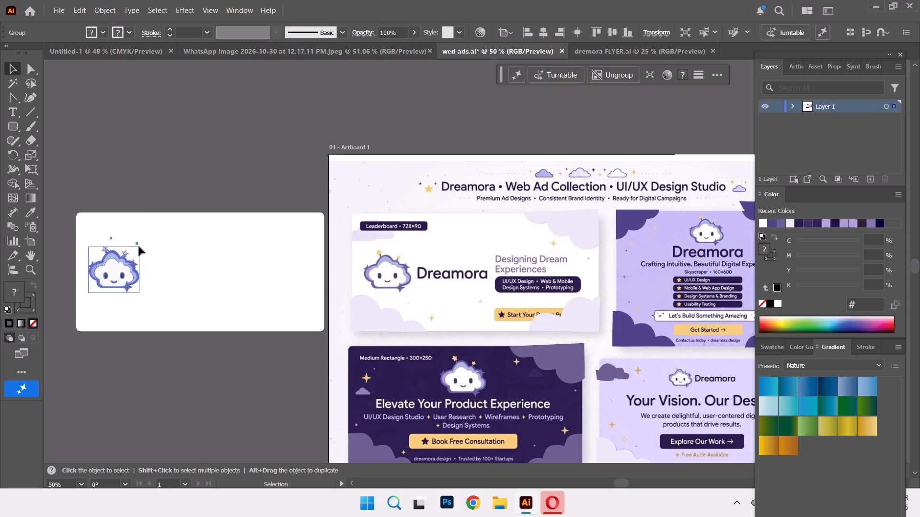
click(109, 270)
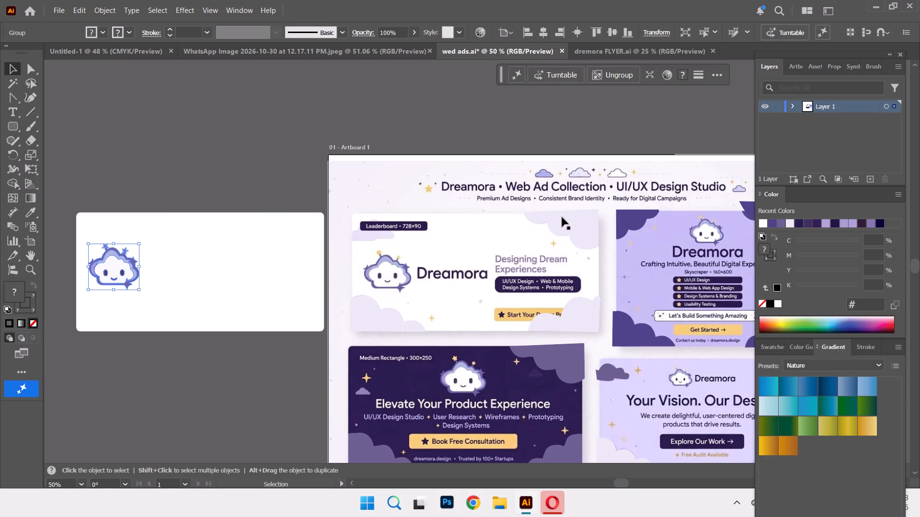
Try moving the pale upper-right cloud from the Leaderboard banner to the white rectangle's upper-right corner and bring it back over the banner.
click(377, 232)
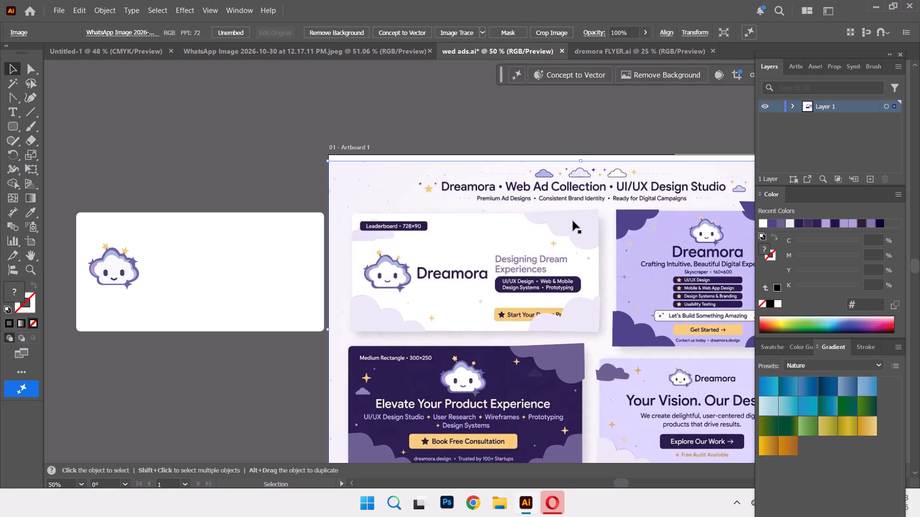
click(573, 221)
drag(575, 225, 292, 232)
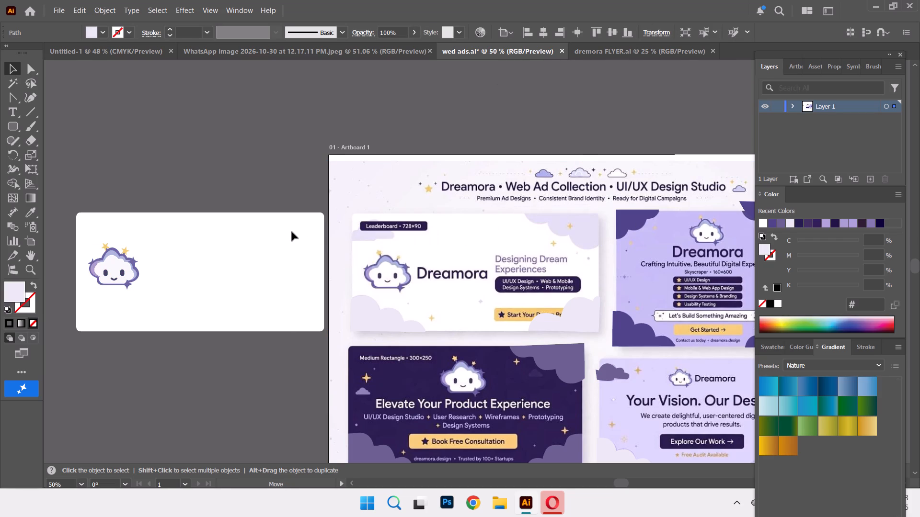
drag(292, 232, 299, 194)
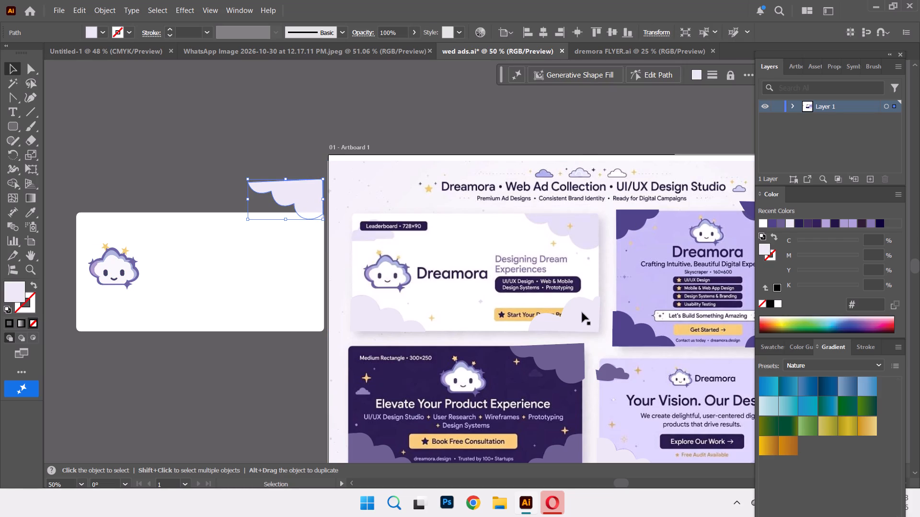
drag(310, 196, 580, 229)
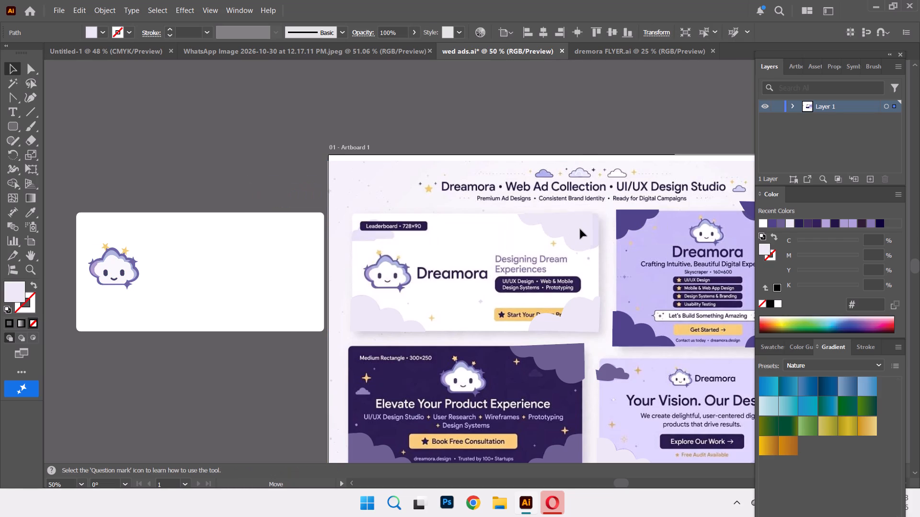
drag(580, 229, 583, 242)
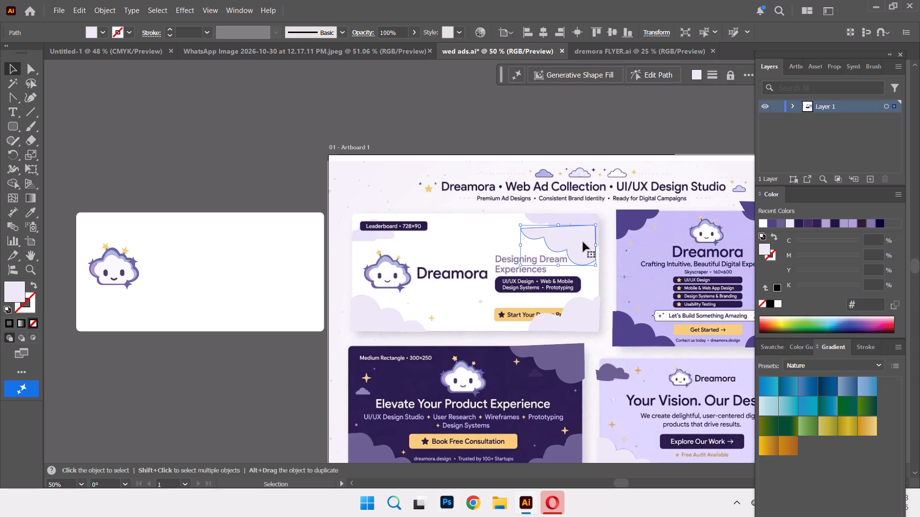
Recolour the Leaderboard banner's three corner cloud shapes with the lavender sampled from the reference cloud, and deselect them.
shift+click(370, 324)
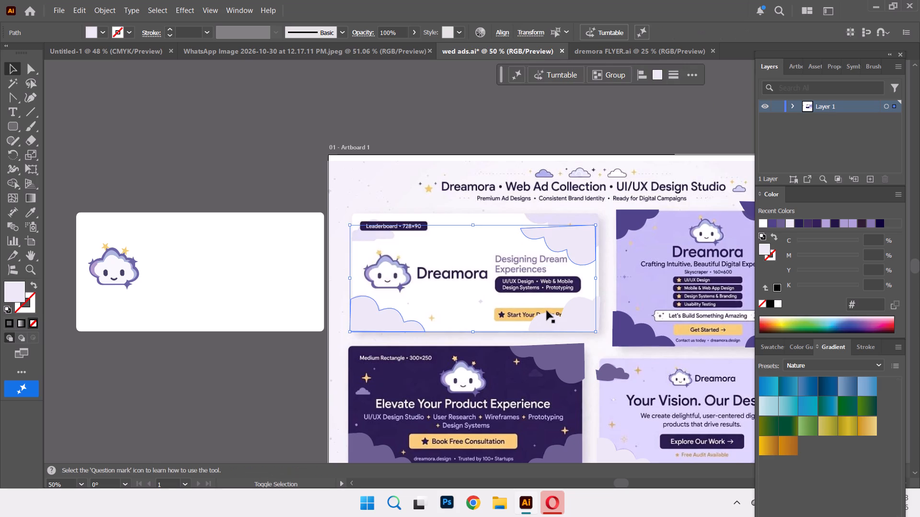
shift+click(568, 319)
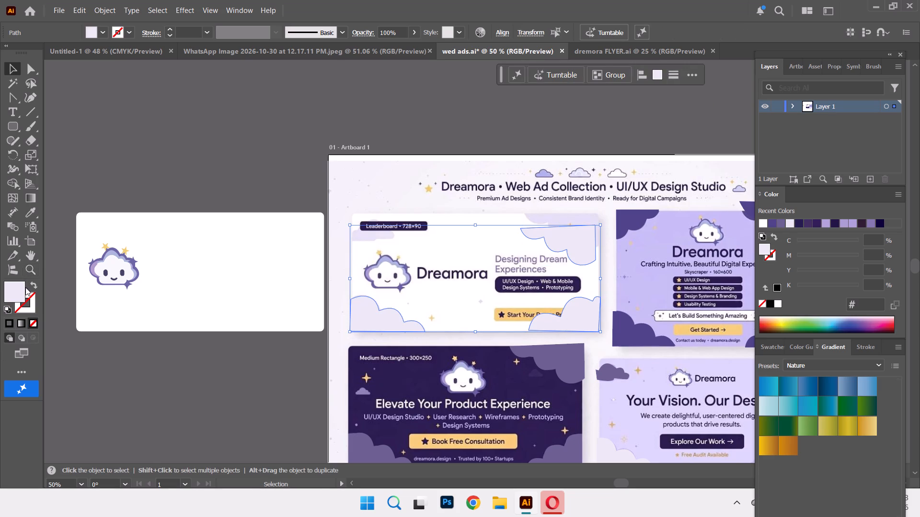
click(35, 208)
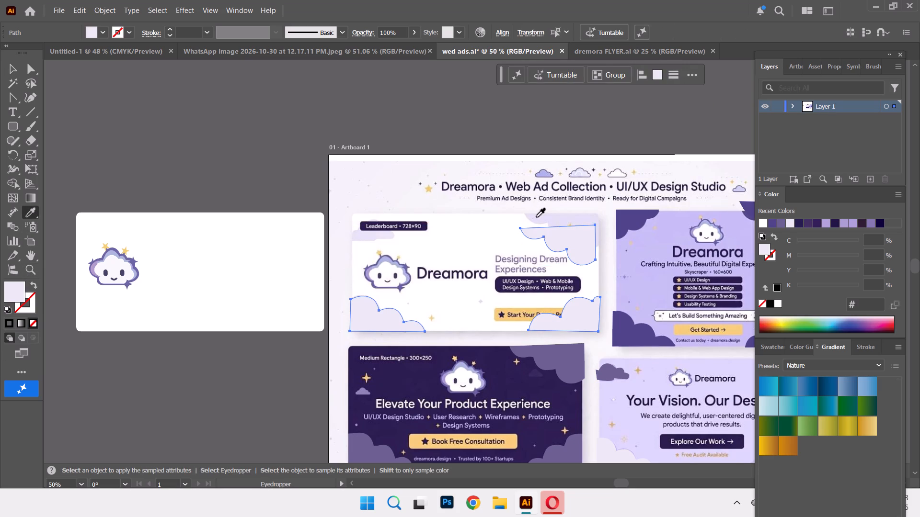
click(536, 217)
click(536, 217)
double_click(562, 221)
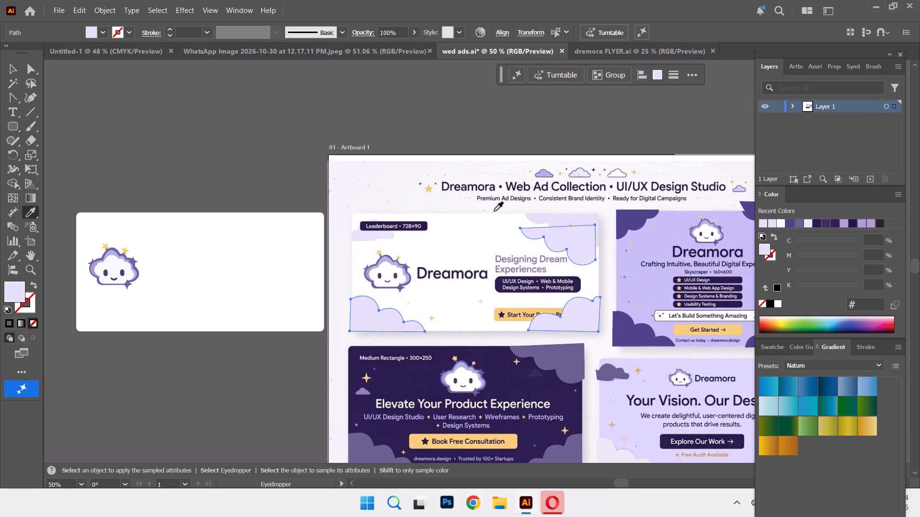
click(16, 66)
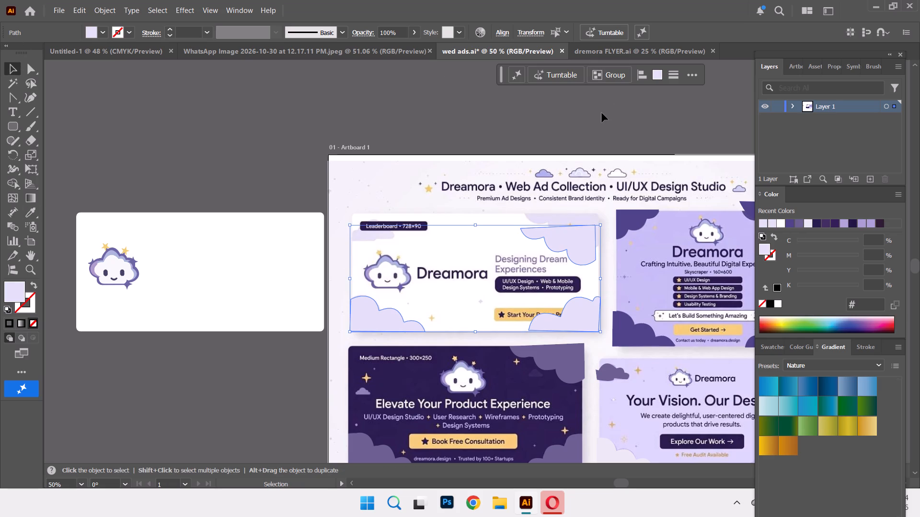
click(601, 113)
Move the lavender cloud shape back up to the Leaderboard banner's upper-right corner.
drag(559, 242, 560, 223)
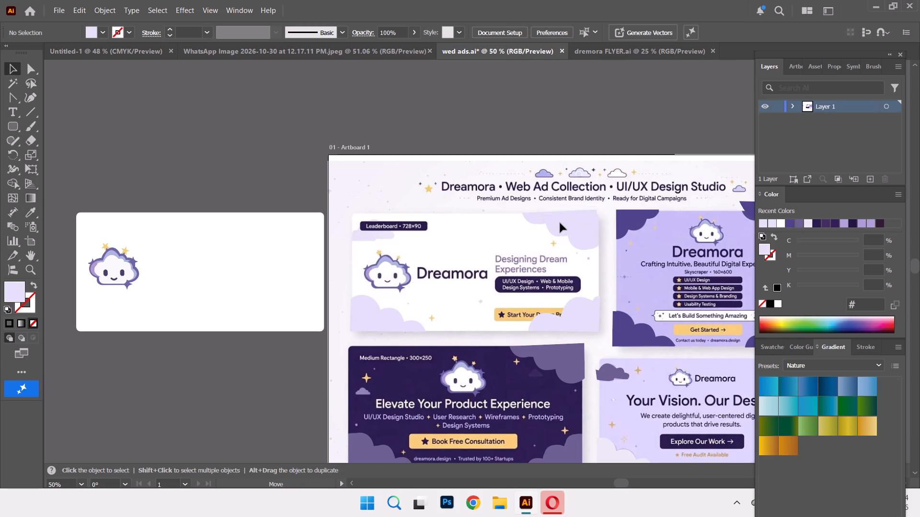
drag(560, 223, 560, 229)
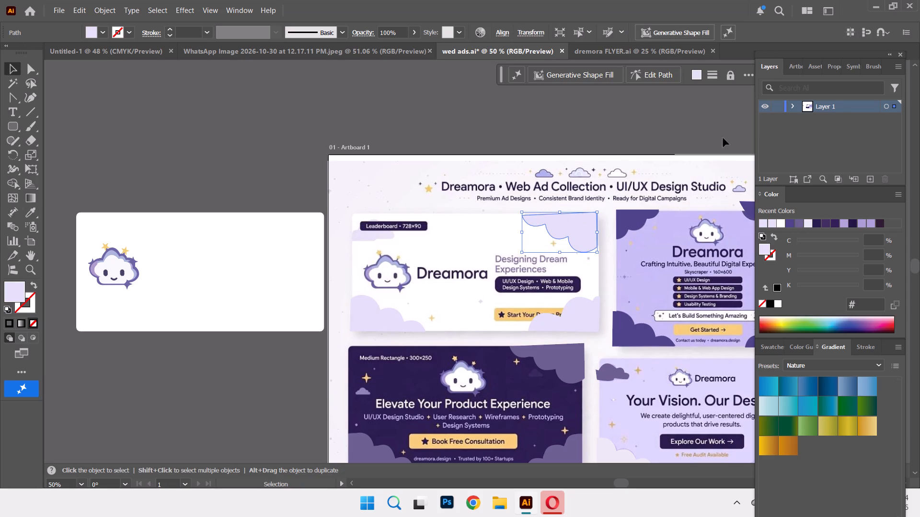
Restack the block of paths containing the Leaderboard banner's three lavender clouds to the top of Layer 1, above the mascot and white rectangle.
click(277, 265)
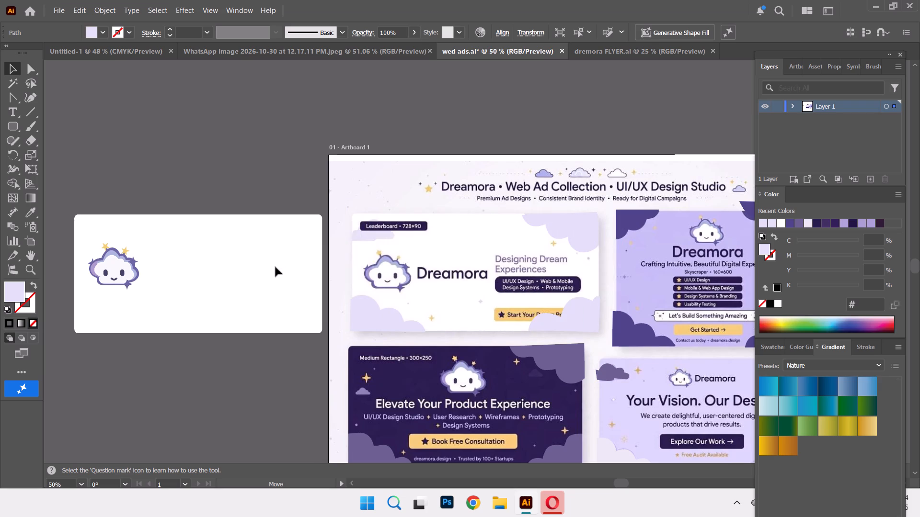
click(790, 106)
click(585, 232)
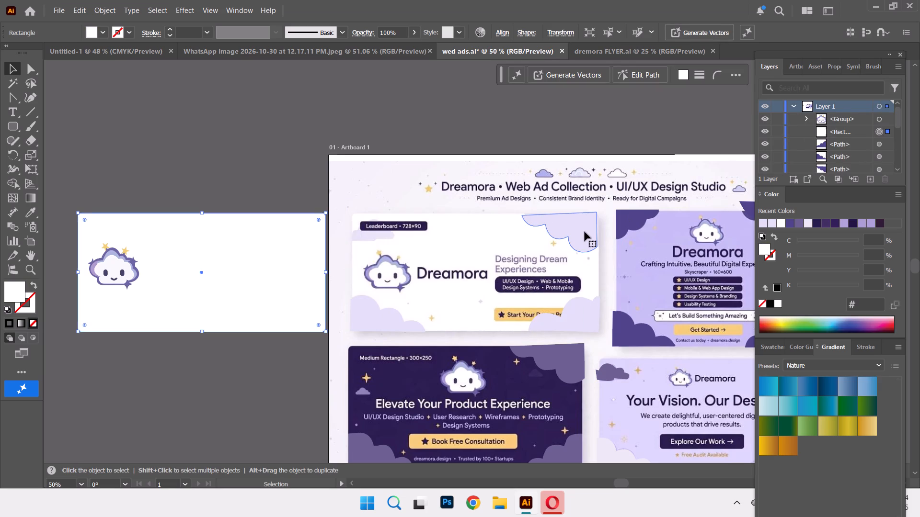
shift+click(577, 317)
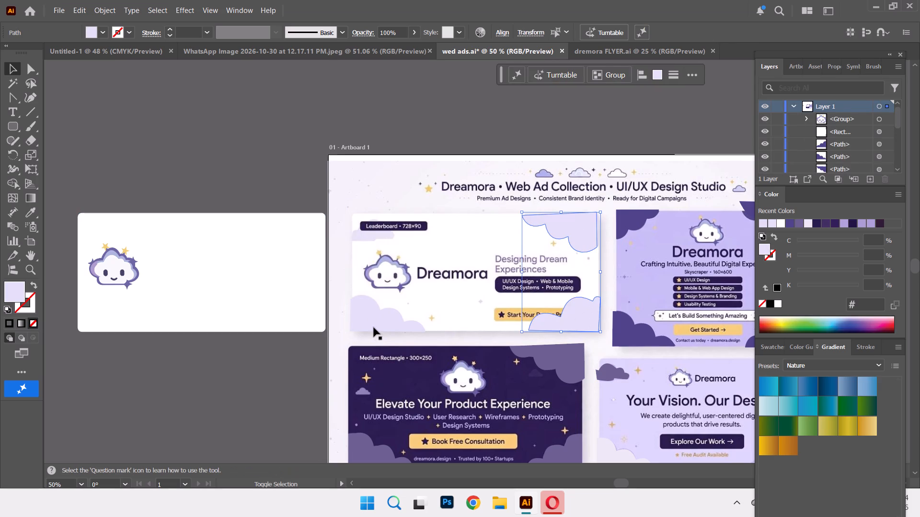
shift+click(374, 327)
scroll(850, 132, down, 7)
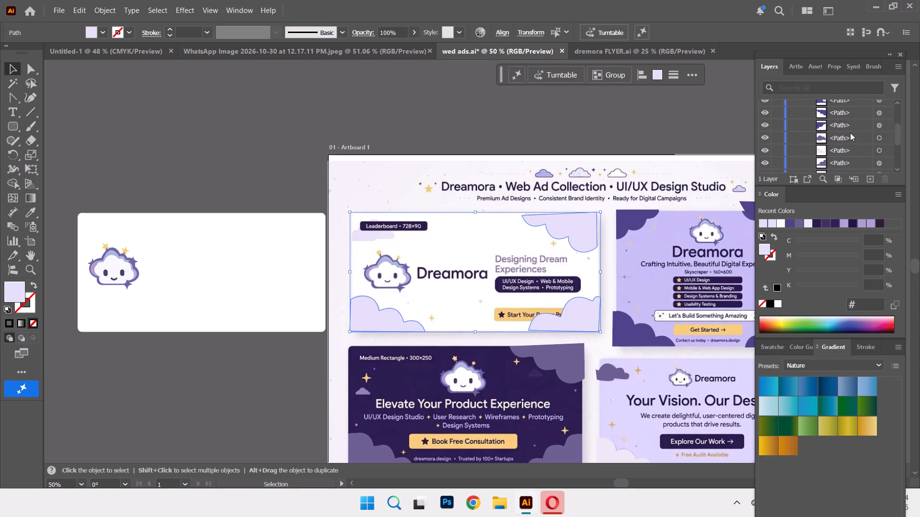
scroll(850, 133, down, 6)
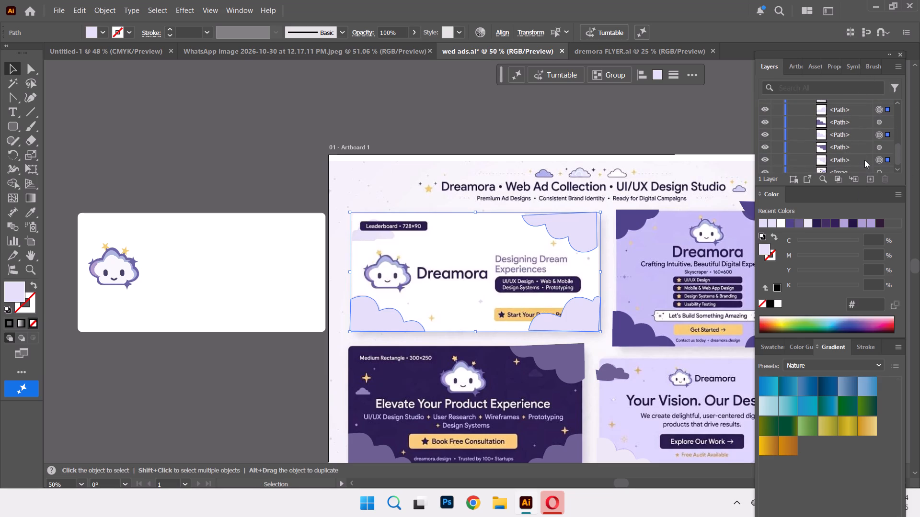
click(864, 160)
shift+click(867, 132)
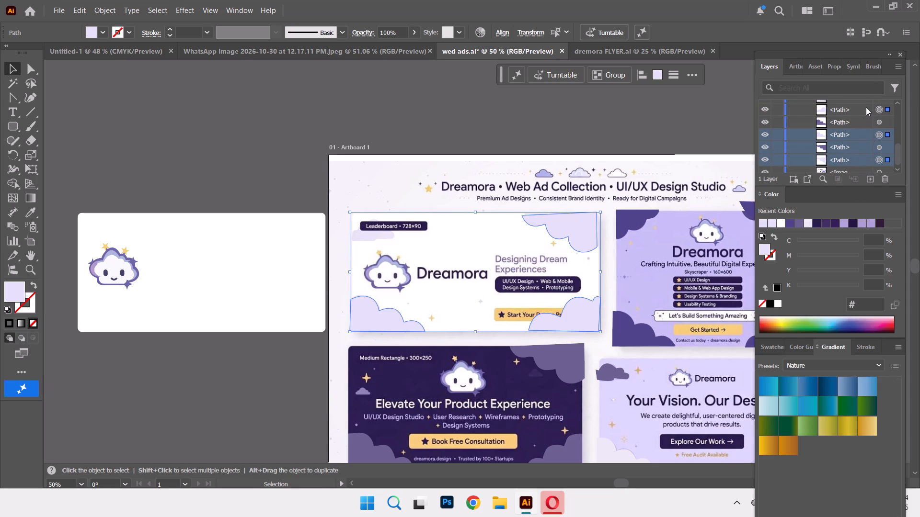
click(564, 110)
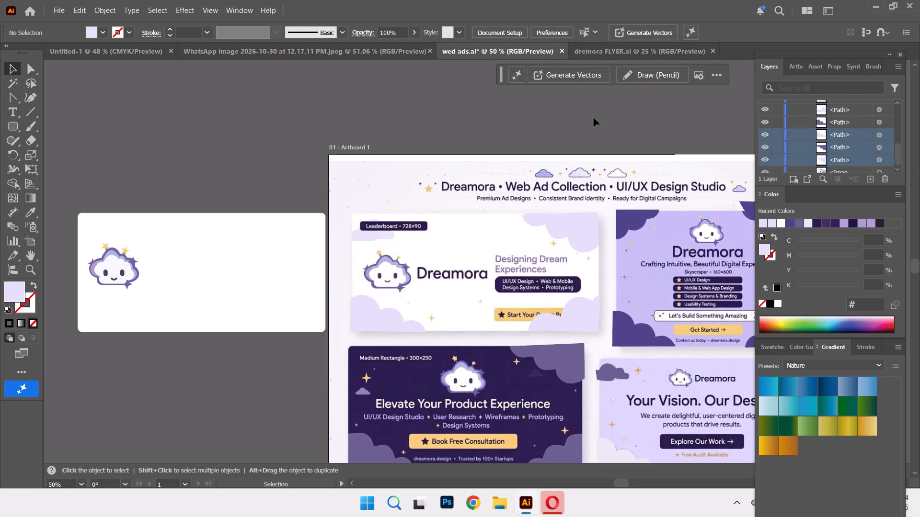
click(856, 109)
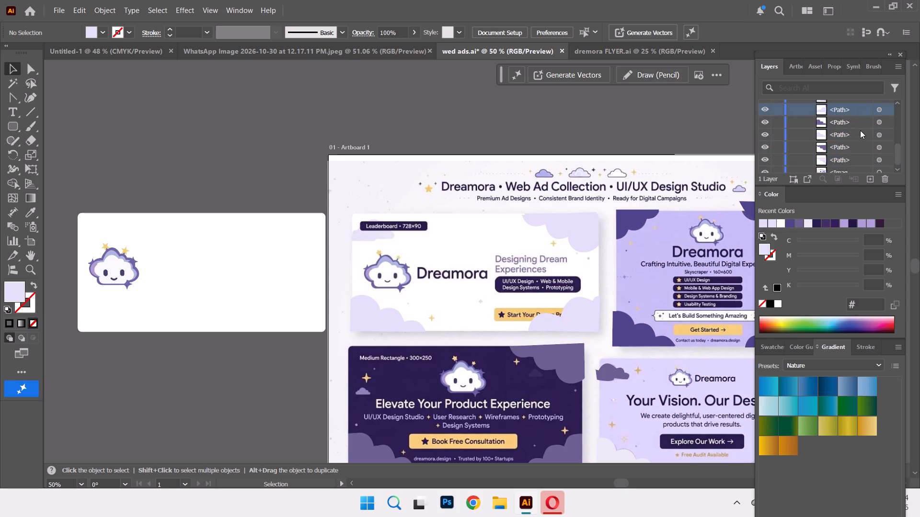
shift+click(859, 135)
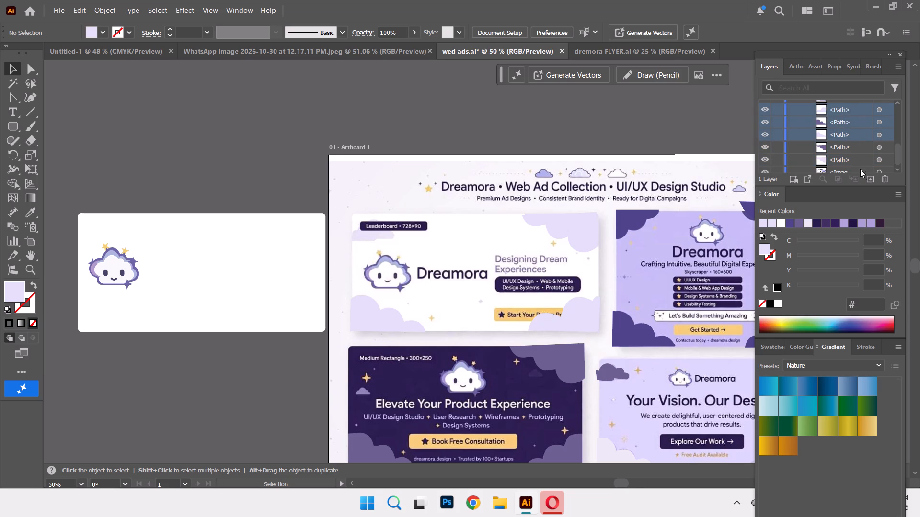
shift+click(860, 156)
drag(858, 137, 856, 103)
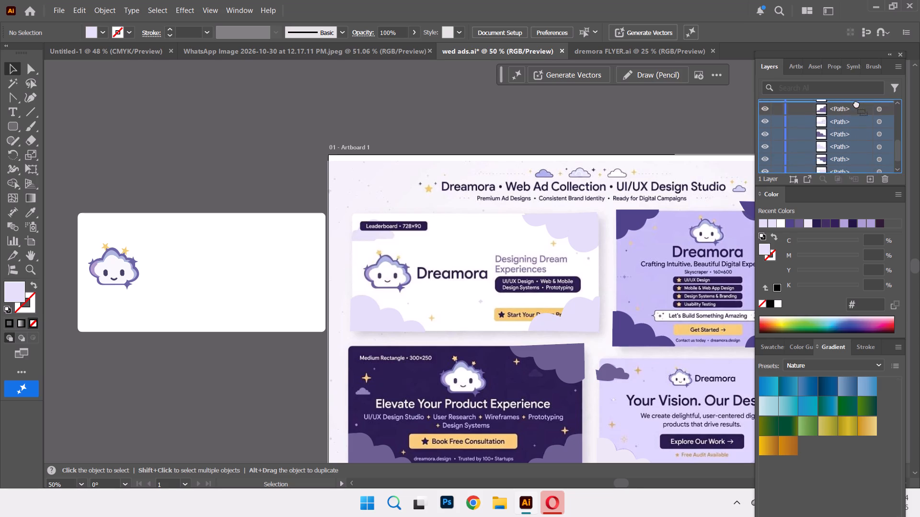
drag(856, 103, 857, 108)
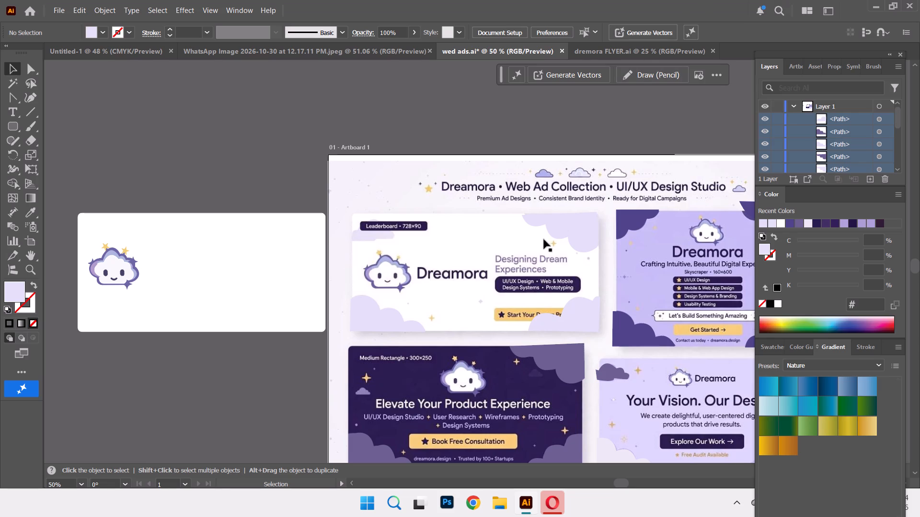
Move the three lavender clouds from the Leaderboard banner onto the white rectangle's matching upper-right, lower-right and lower-left corners.
drag(552, 227, 284, 226)
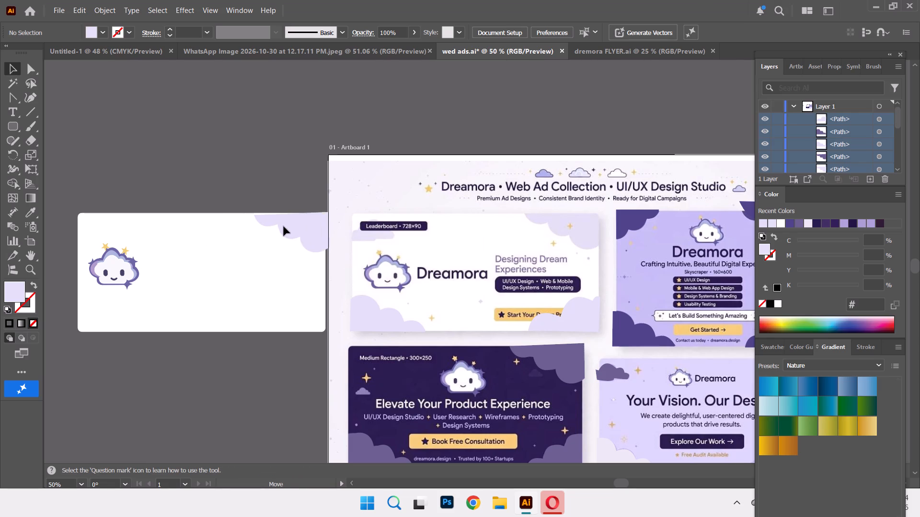
drag(284, 226, 282, 226)
drag(282, 226, 280, 225)
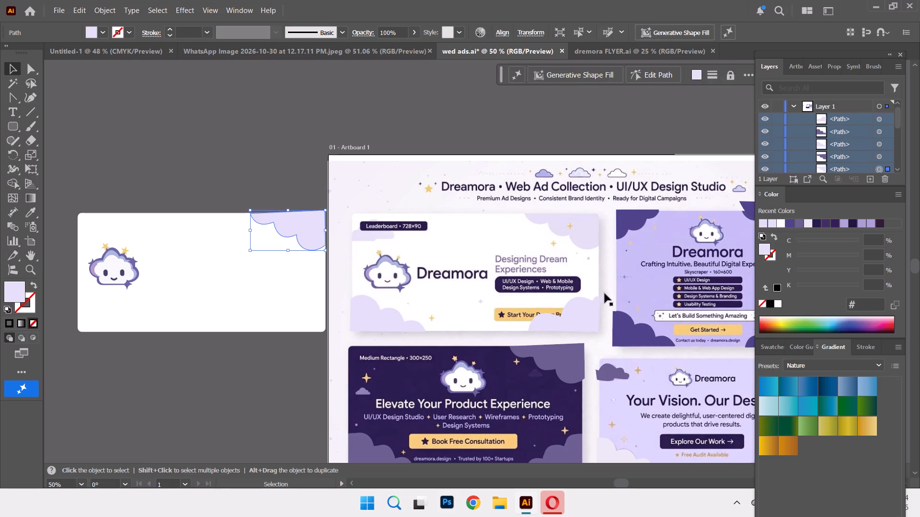
drag(575, 319, 302, 318)
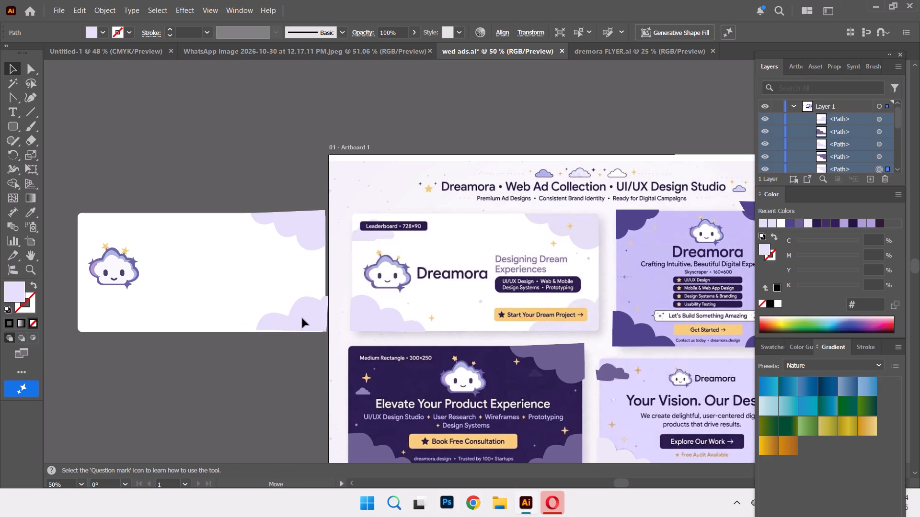
drag(302, 318, 301, 320)
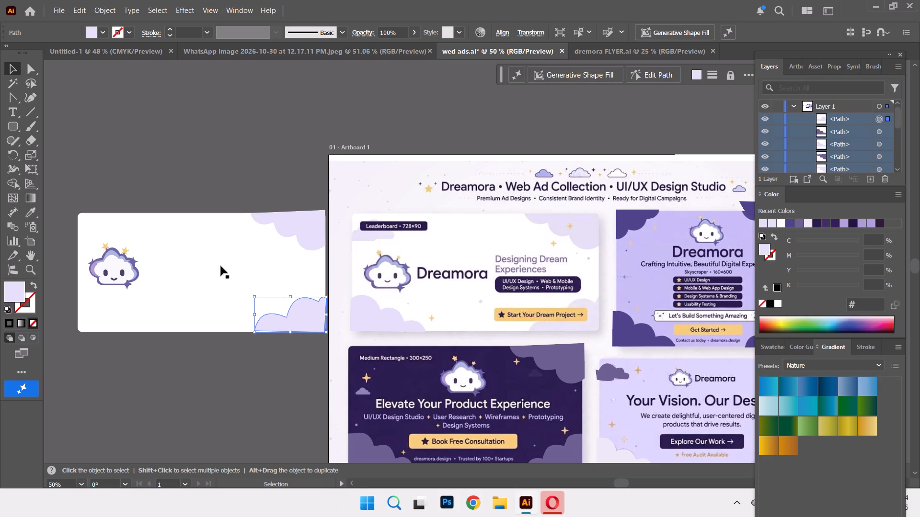
drag(377, 316, 101, 318)
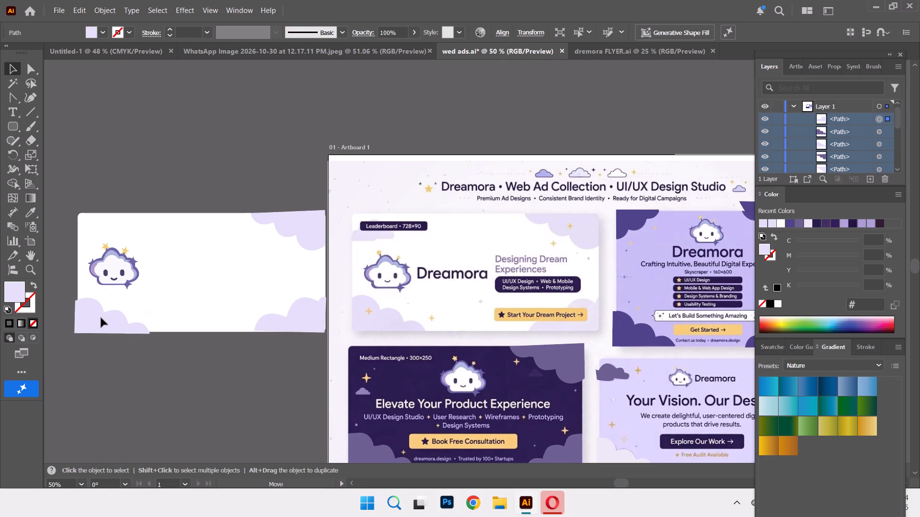
drag(101, 318, 102, 316)
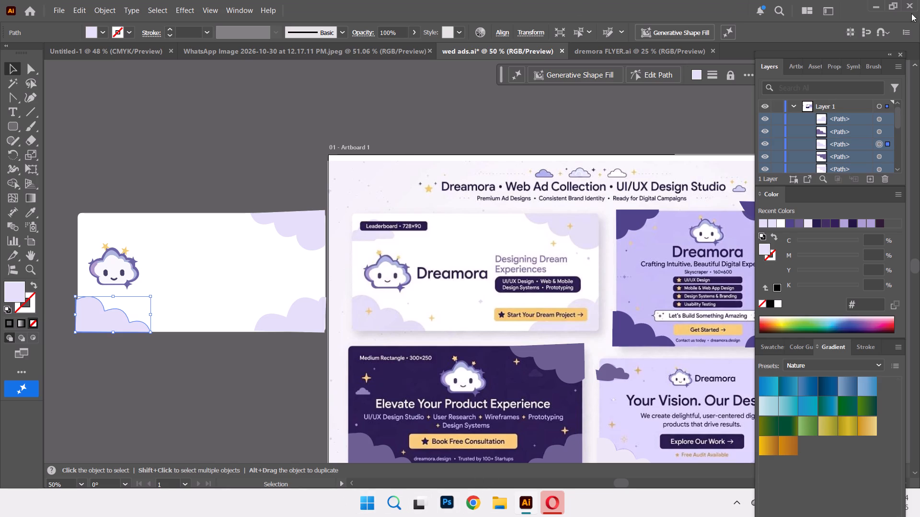
Minimize the Illustrator window.
click(872, 4)
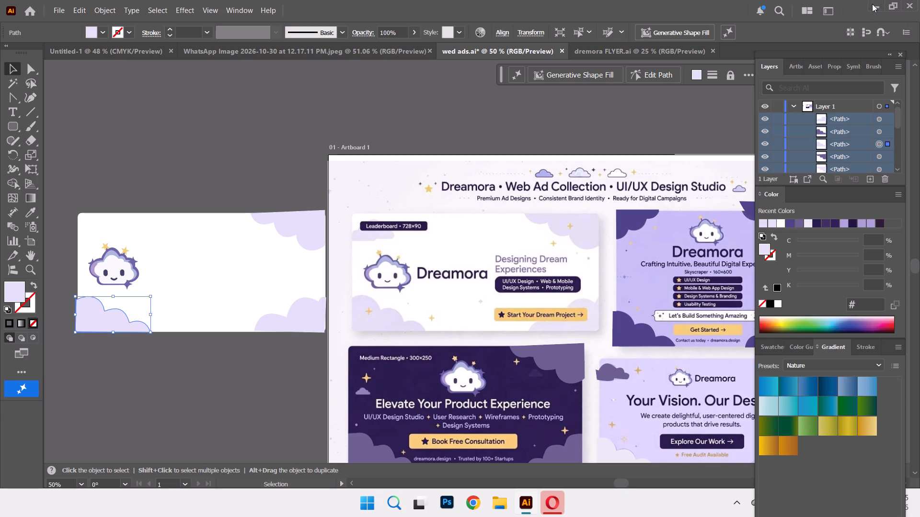